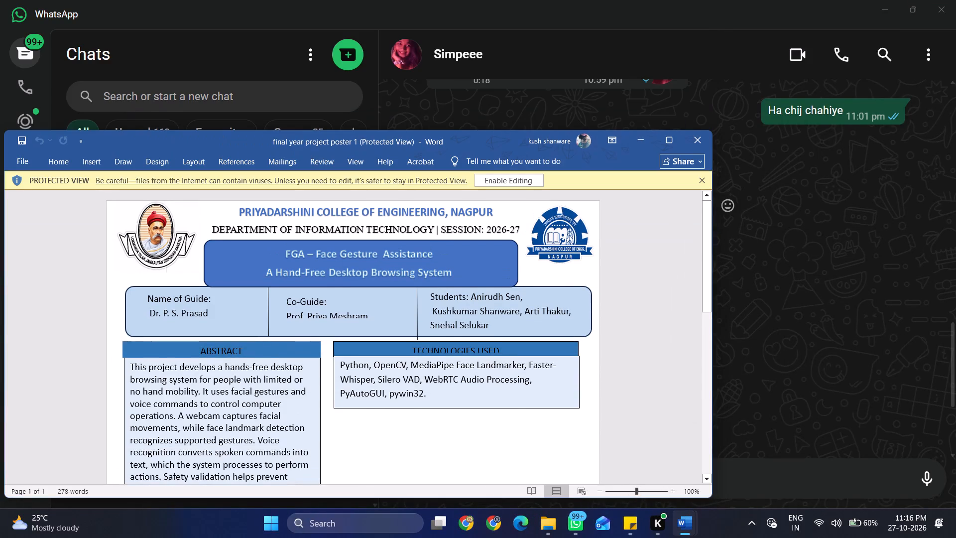
Maximize the Word window containing the final year project poster document.
{"action": "left_click", "coordinate": [666, 134]}
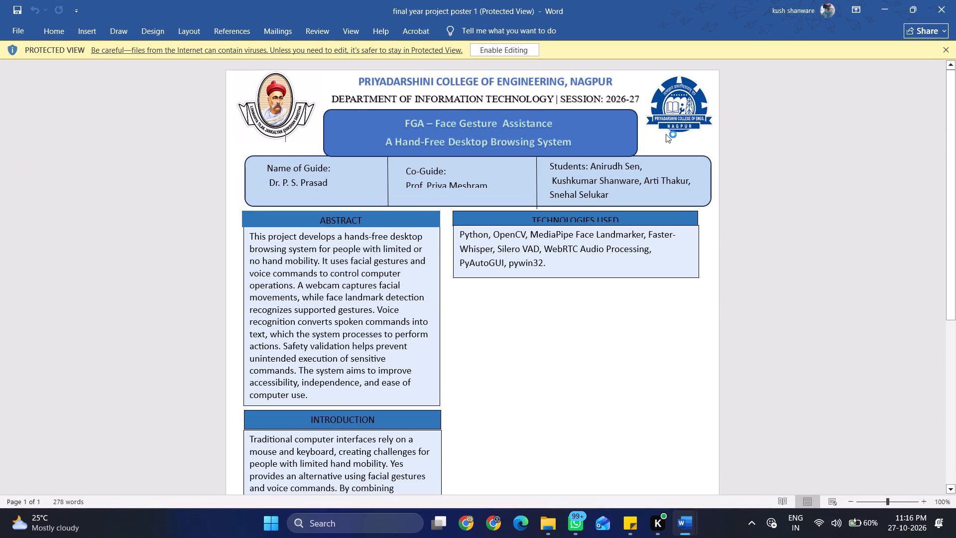
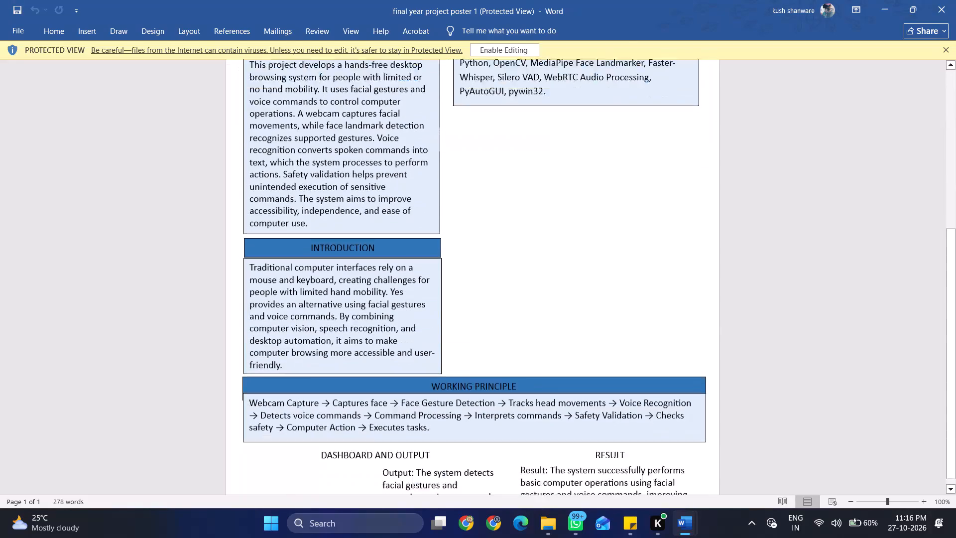
Look over the whole poster page and enable editing of the protected document.
{"action": "scroll", "coordinate": [666, 134], "scroll_direction": "down", "scroll_amount": 4, "text": "ctrl"}
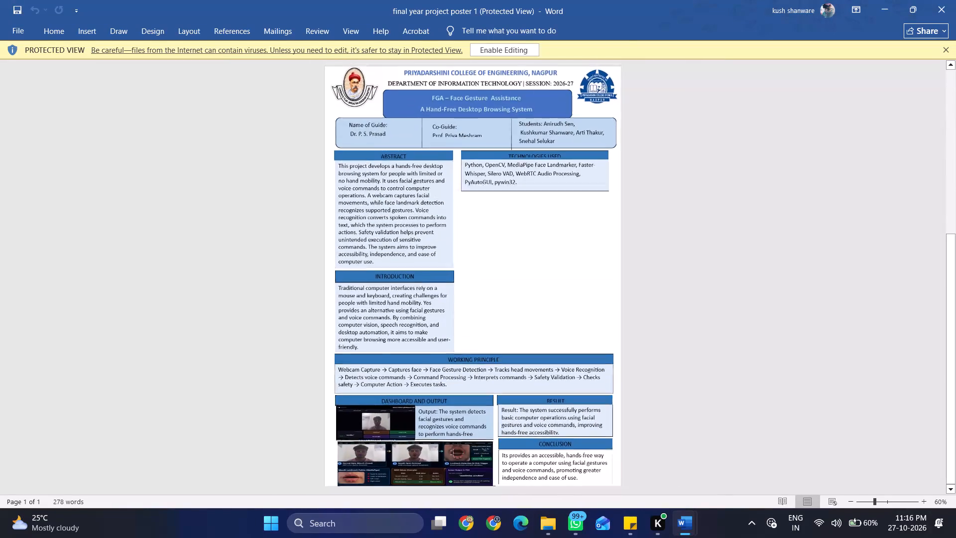
{"action": "scroll", "coordinate": [666, 134], "scroll_direction": "down", "scroll_amount": 2}
{"action": "scroll", "coordinate": [597, 368], "scroll_direction": "down", "scroll_amount": 1}
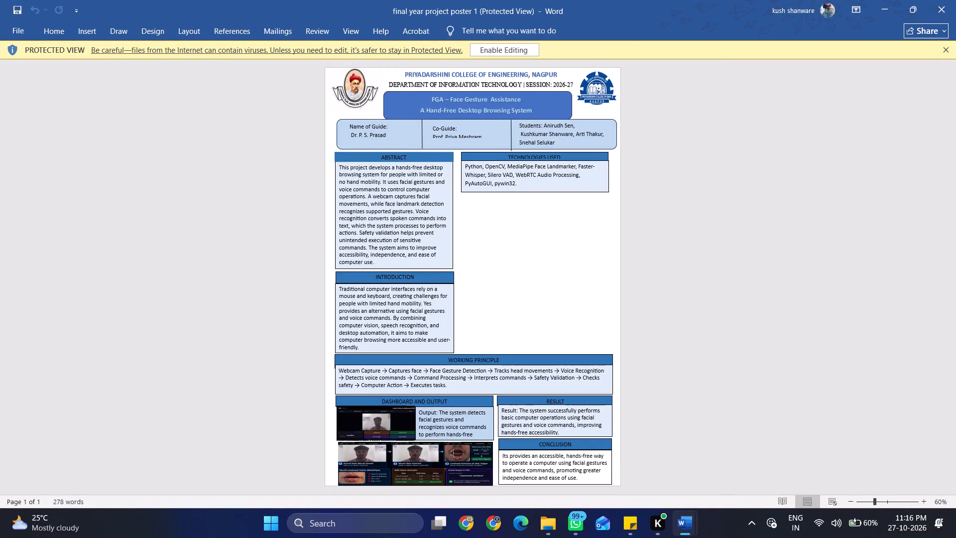
{"action": "scroll", "coordinate": [590, 289], "scroll_direction": "up", "scroll_amount": 2, "text": "ctrl"}
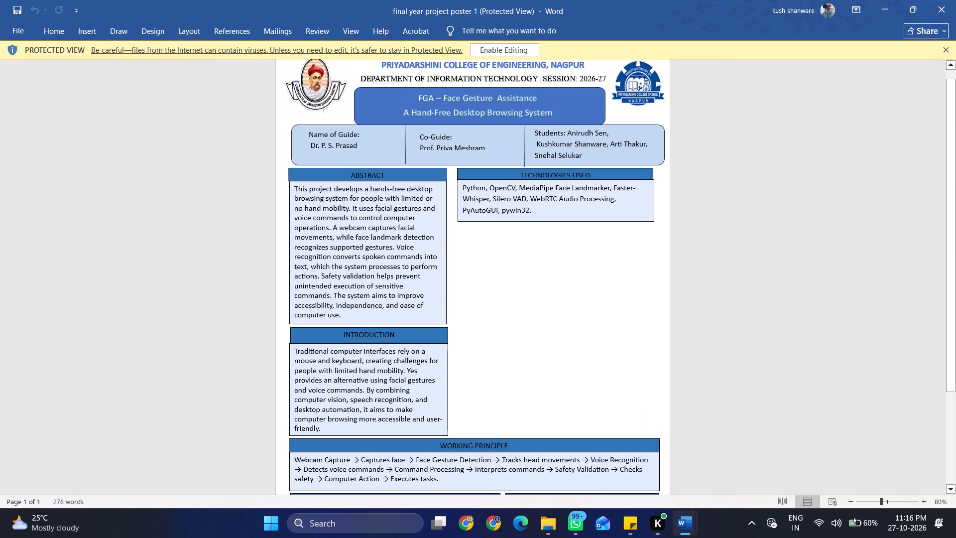
{"action": "left_click", "coordinate": [538, 156]}
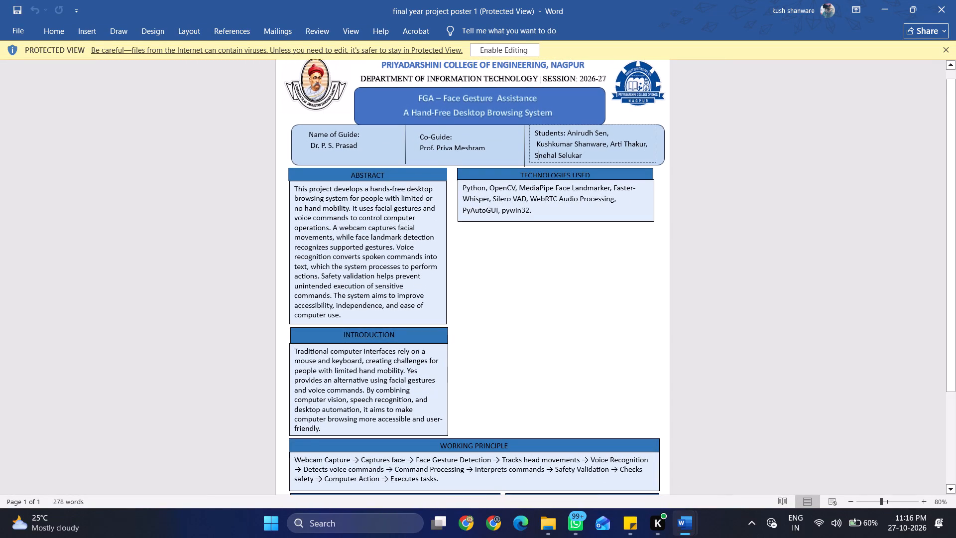
{"action": "scroll", "coordinate": [526, 118], "scroll_direction": "up", "scroll_amount": 2}
{"action": "left_click", "coordinate": [514, 48]}
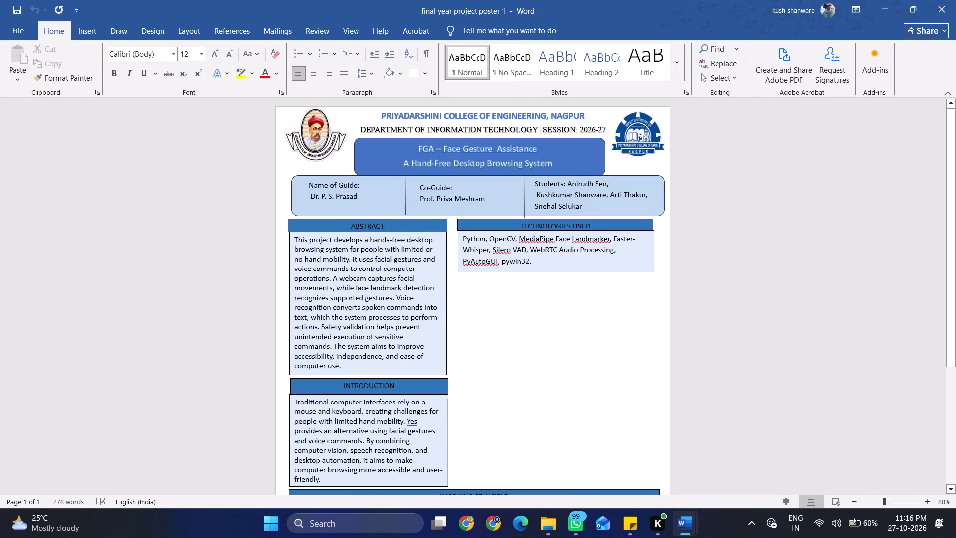
Group the ABSTRACT heading bar with the abstract text box below it.
{"action": "scroll", "coordinate": [519, 159], "scroll_direction": "up", "scroll_amount": 1, "text": "ctrl"}
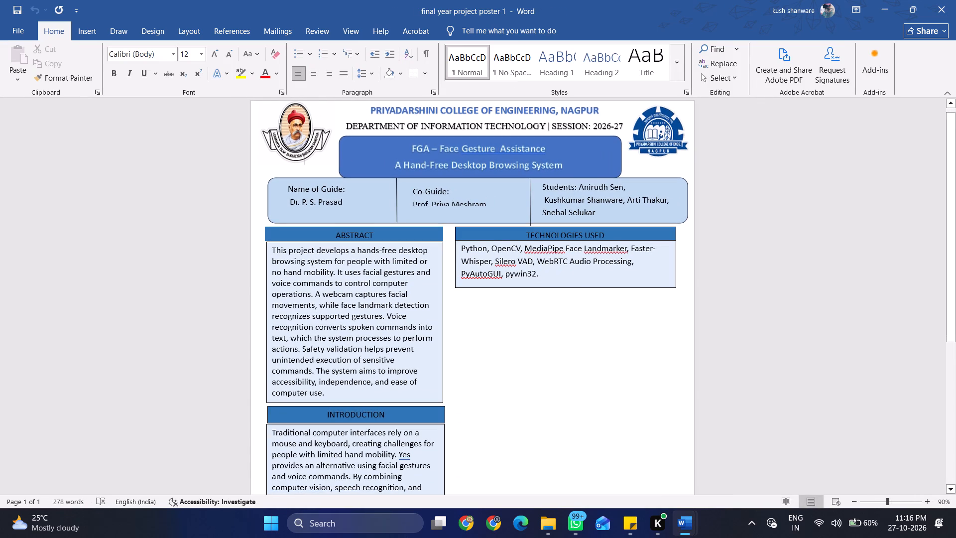
{"action": "double_click", "coordinate": [417, 235]}
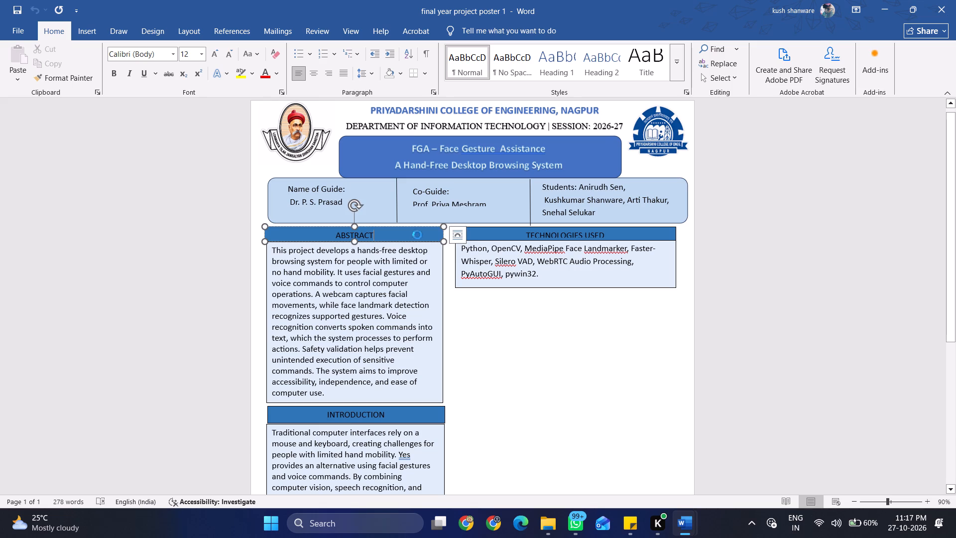
{"action": "left_click", "coordinate": [426, 256]}
{"action": "left_click", "coordinate": [429, 235], "text": "ctrl"}
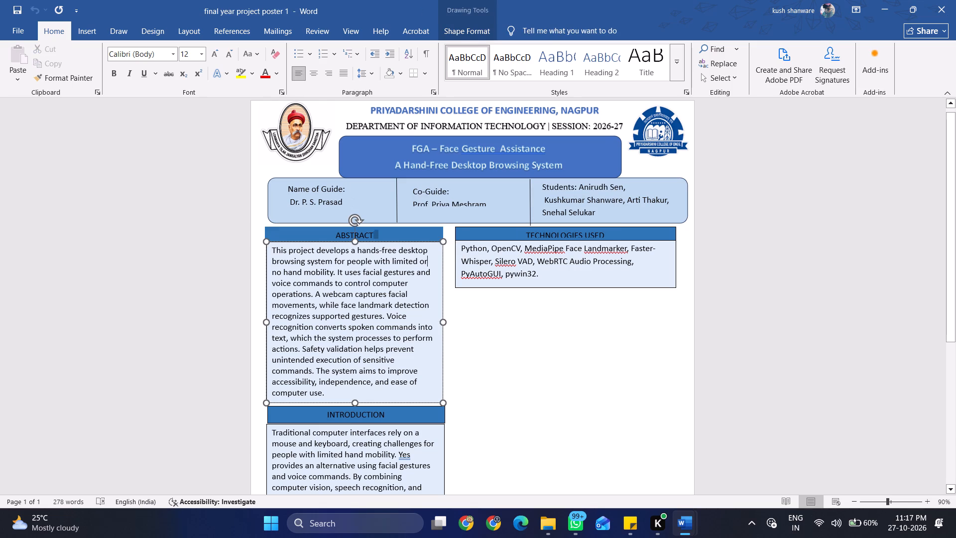
{"action": "left_click", "coordinate": [431, 256], "text": "ctrl"}
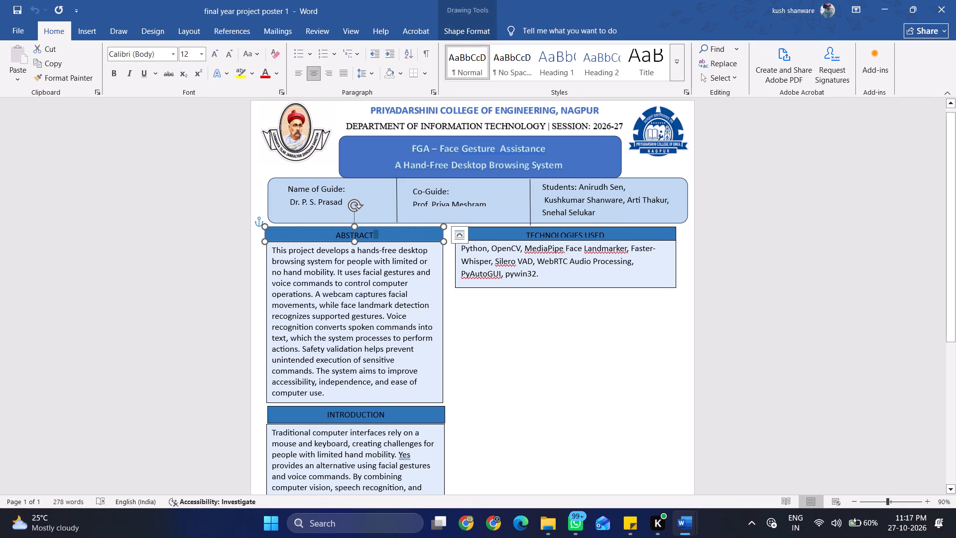
{"action": "left_click", "coordinate": [436, 276], "text": "ctrl"}
{"action": "left_click", "coordinate": [436, 273]}
{"action": "left_click", "coordinate": [430, 235], "text": "ctrl"}
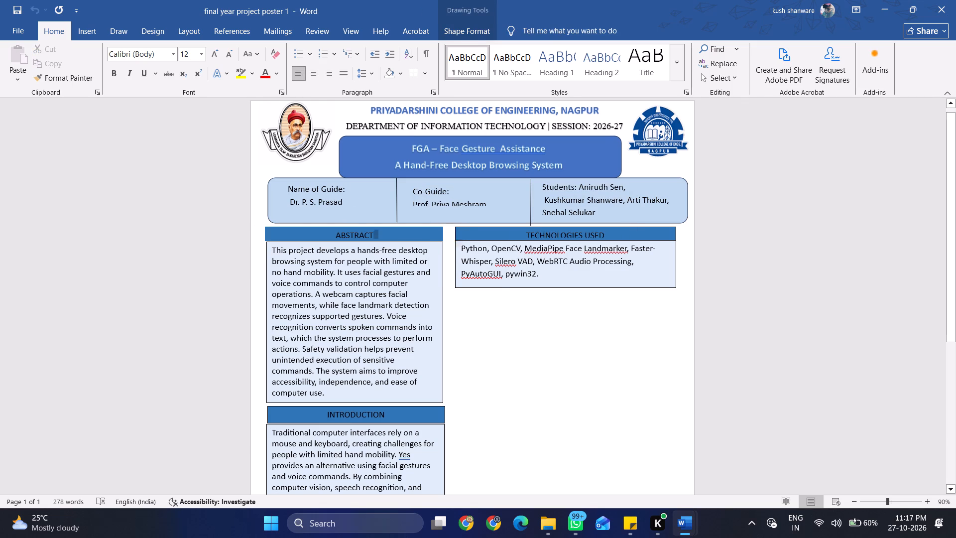
{"action": "left_click", "coordinate": [432, 293], "text": "ctrl"}
{"action": "left_click", "coordinate": [434, 312]}
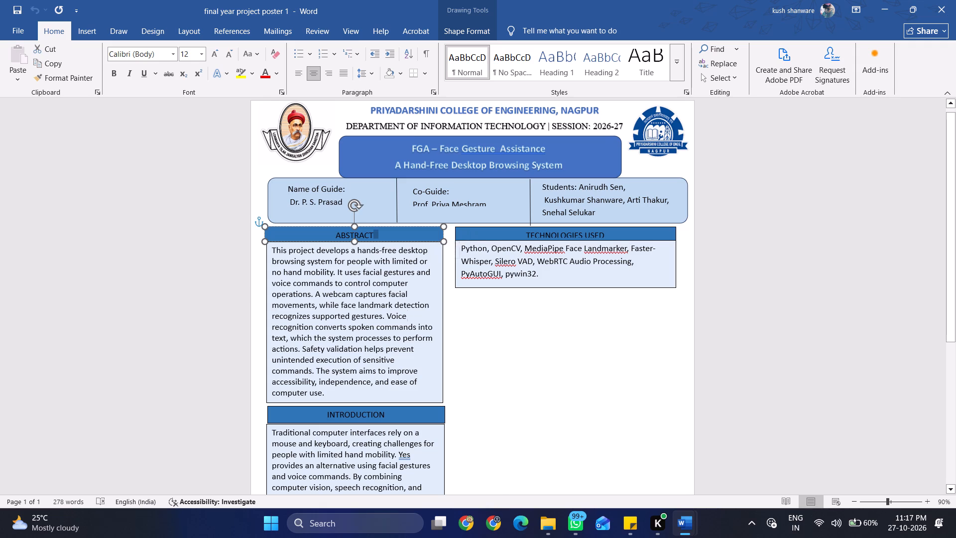
{"action": "left_click", "coordinate": [440, 304]}
{"action": "left_click", "coordinate": [438, 229], "text": "ctrl"}
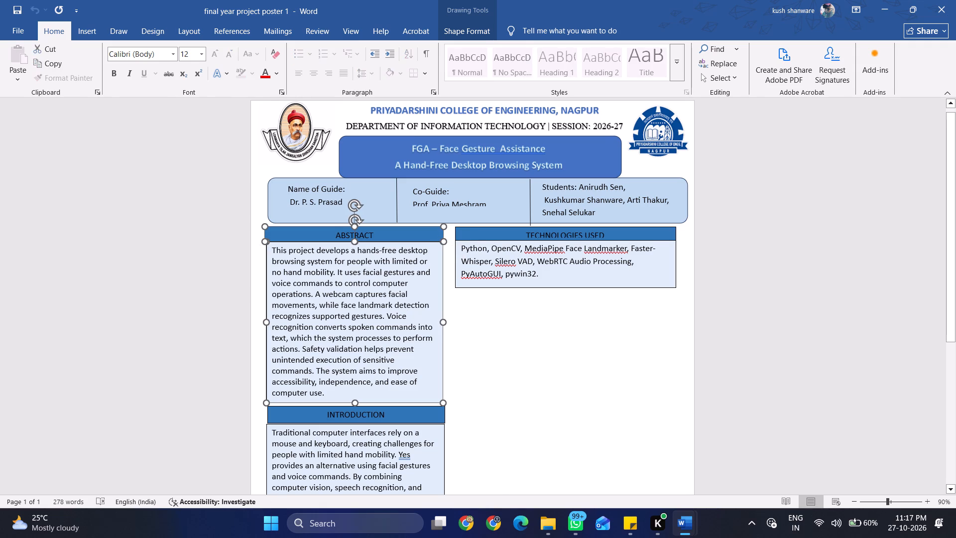
{"action": "right_click", "coordinate": [438, 229]}
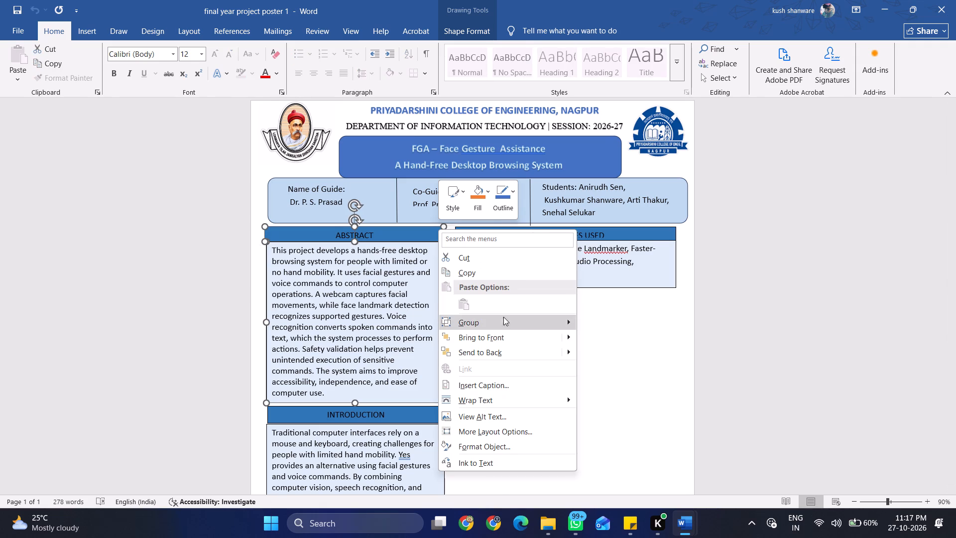
{"action": "left_click", "coordinate": [582, 322]}
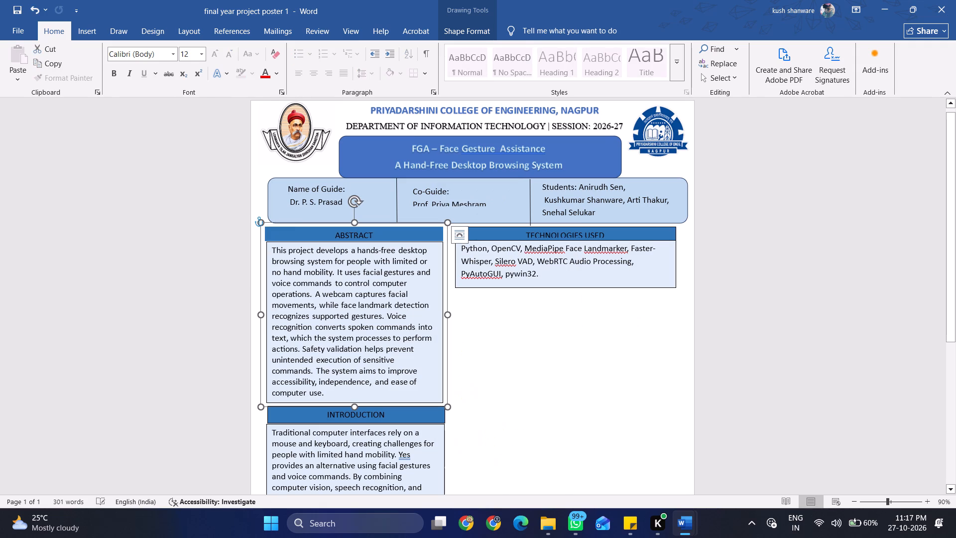
Move the grouped ABSTRACT section slightly down, leaving a gap below the guide and students box.
{"action": "left_click_drag", "start_coordinate": [407, 271], "coordinate": [351, 277]}
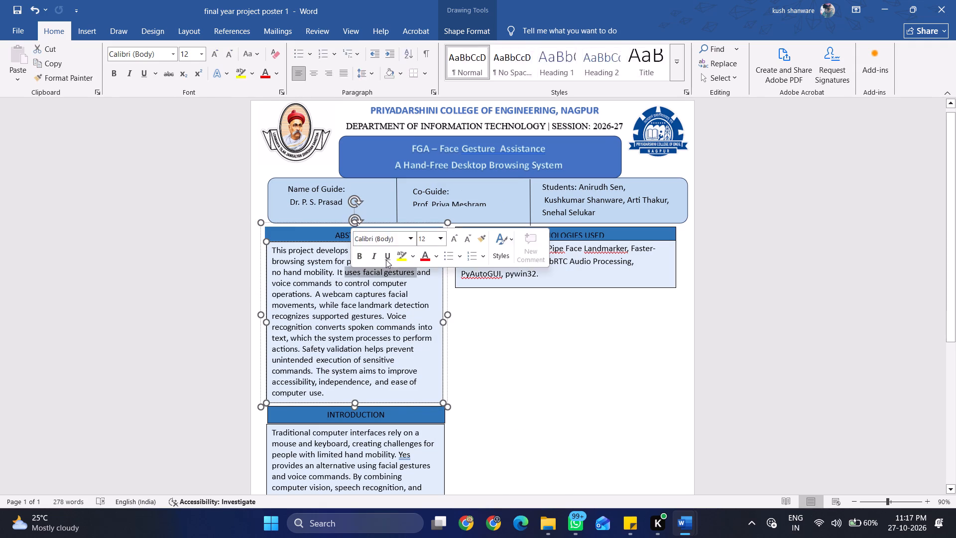
{"action": "left_click", "coordinate": [522, 319]}
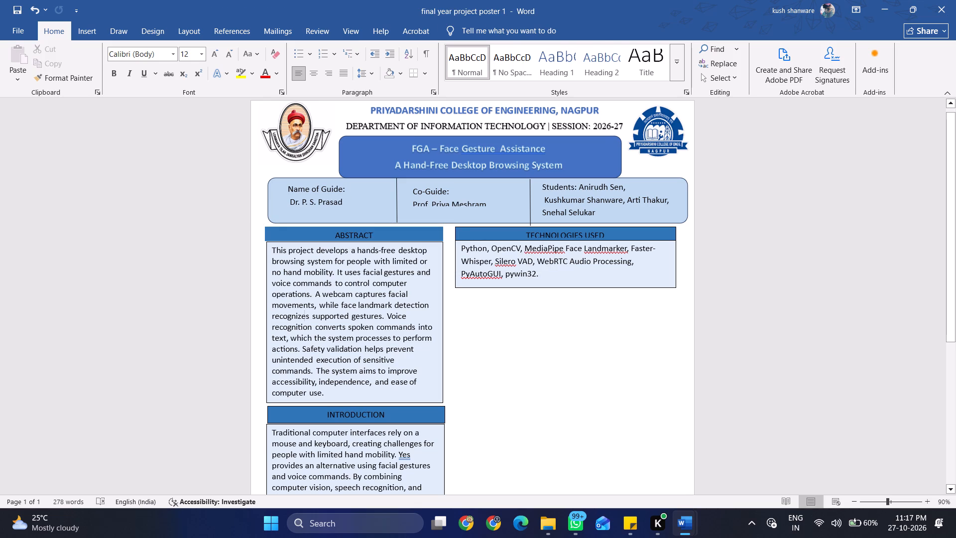
{"action": "left_click_drag", "start_coordinate": [421, 241], "coordinate": [406, 265]}
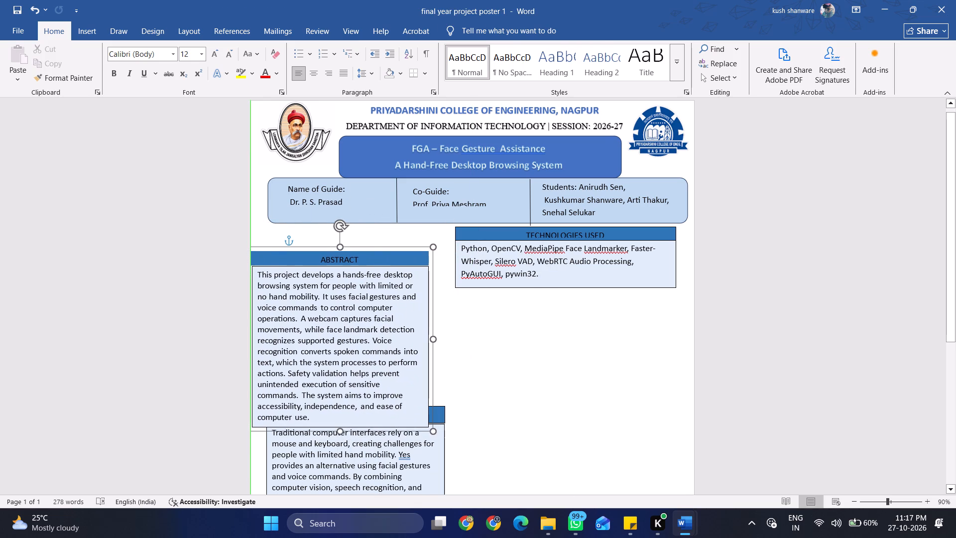
{"action": "left_click_drag", "start_coordinate": [406, 265], "coordinate": [405, 263]}
{"action": "left_click_drag", "start_coordinate": [410, 263], "coordinate": [426, 271]}
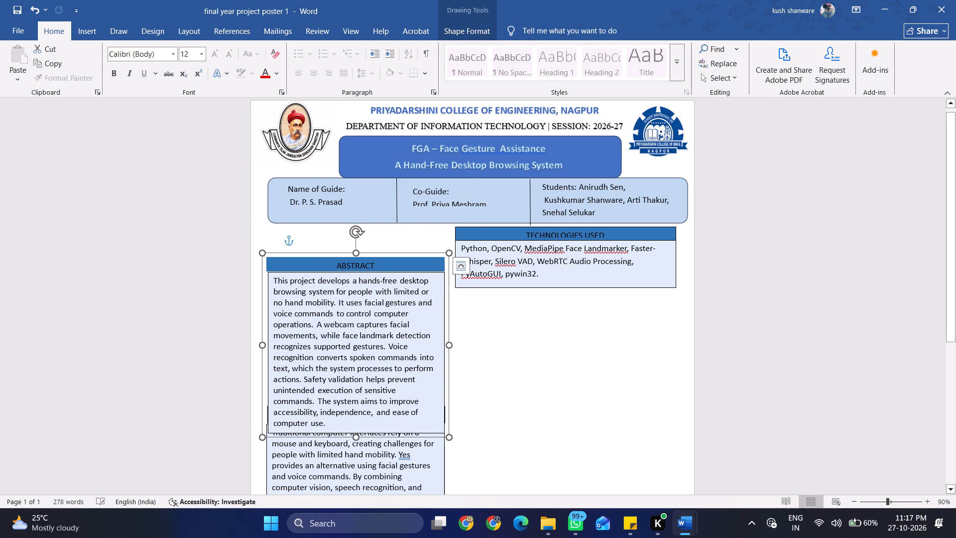
Resize the ABSTRACT heading bar so its left and bottom edges meet the abstract text box.
{"action": "left_click", "coordinate": [291, 265]}
{"action": "left_click", "coordinate": [266, 269]}
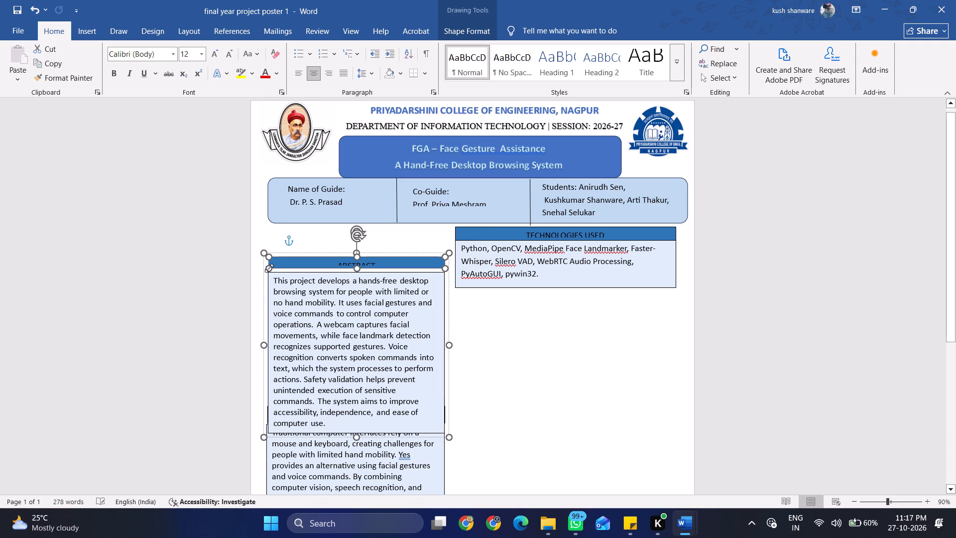
{"action": "left_click_drag", "start_coordinate": [358, 267], "coordinate": [358, 273]}
{"action": "left_click", "coordinate": [358, 273]}
{"action": "left_click", "coordinate": [522, 340]}
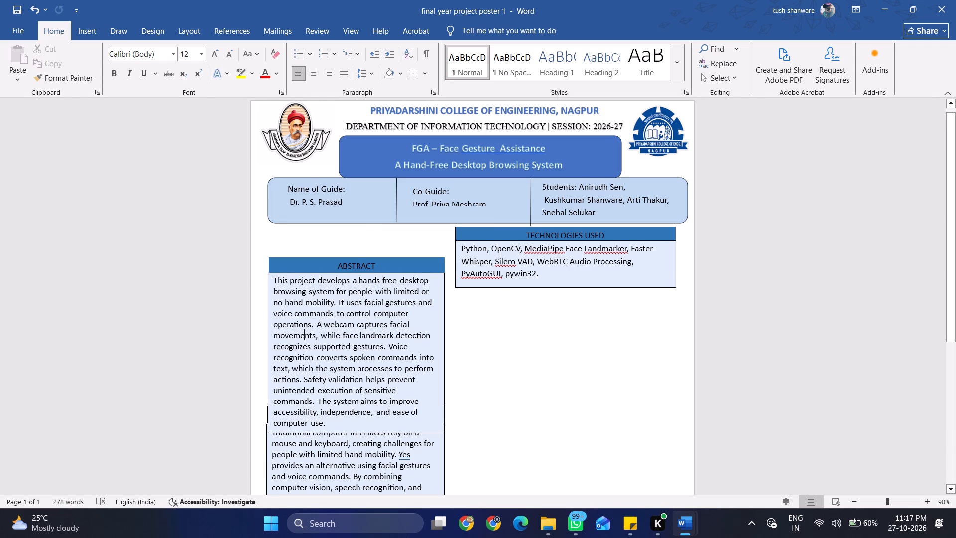
{"action": "left_click", "coordinate": [312, 269]}
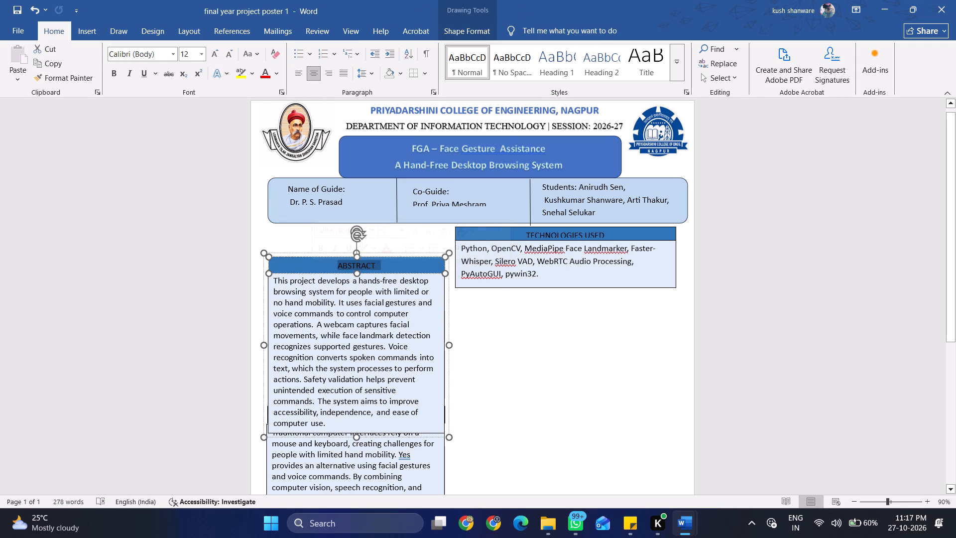
{"action": "left_click", "coordinate": [269, 273]}
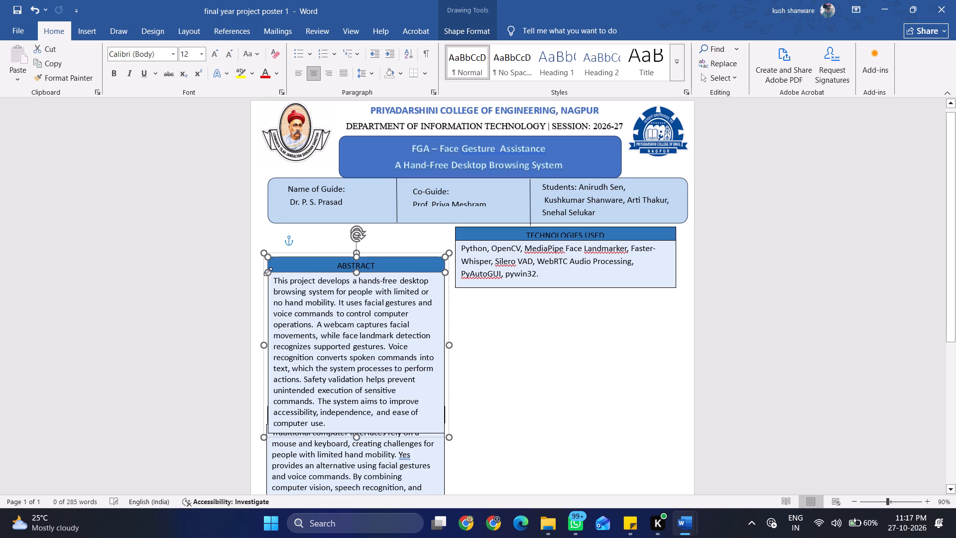
{"action": "left_click", "coordinate": [487, 332]}
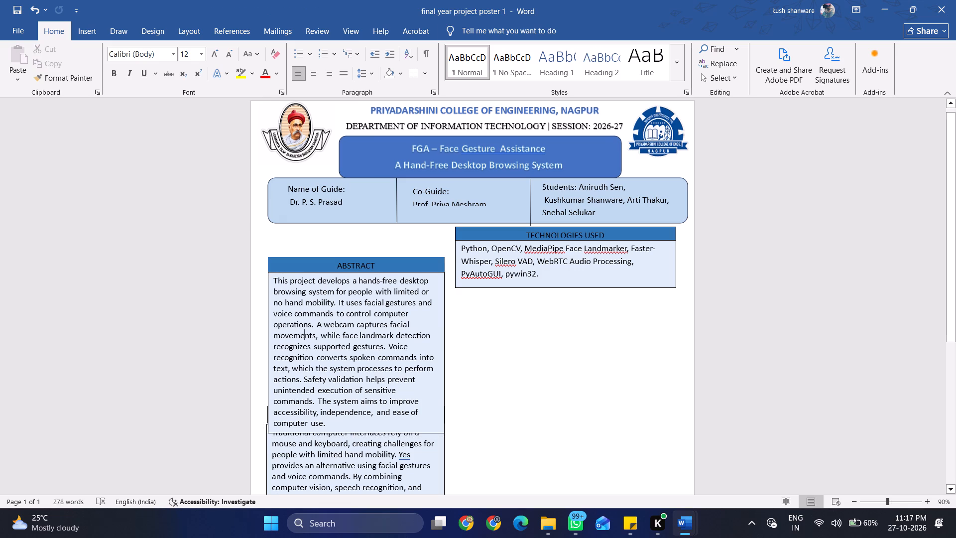
Move the technologies list text box down, away from its TECHNOLOGIES USED heading bar.
{"action": "left_click", "coordinate": [584, 255]}
{"action": "left_click_drag", "start_coordinate": [617, 238], "coordinate": [613, 280]}
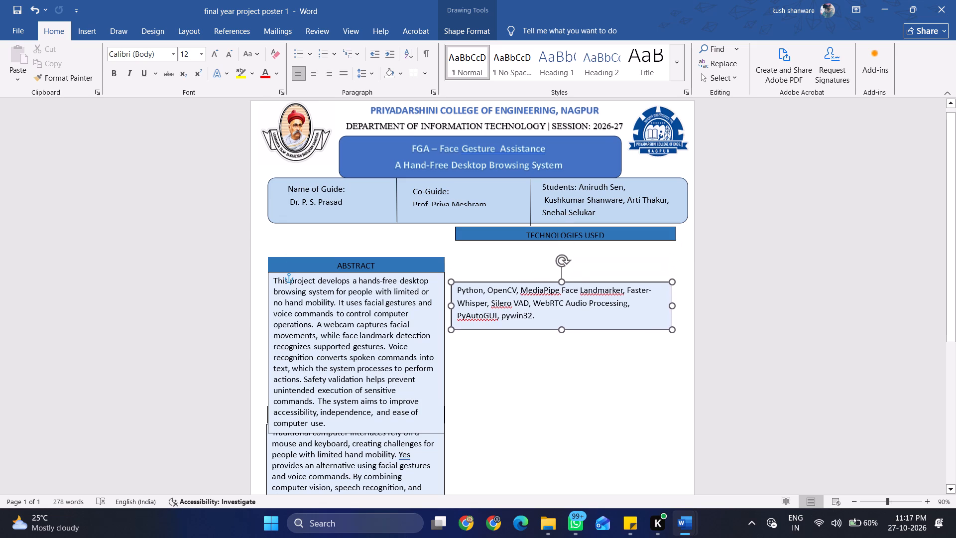
{"action": "left_click_drag", "start_coordinate": [613, 280], "coordinate": [614, 279]}
Make the TECHNOLOGIES USED heading bar slightly taller so its text fits inside.
{"action": "left_click", "coordinate": [621, 236]}
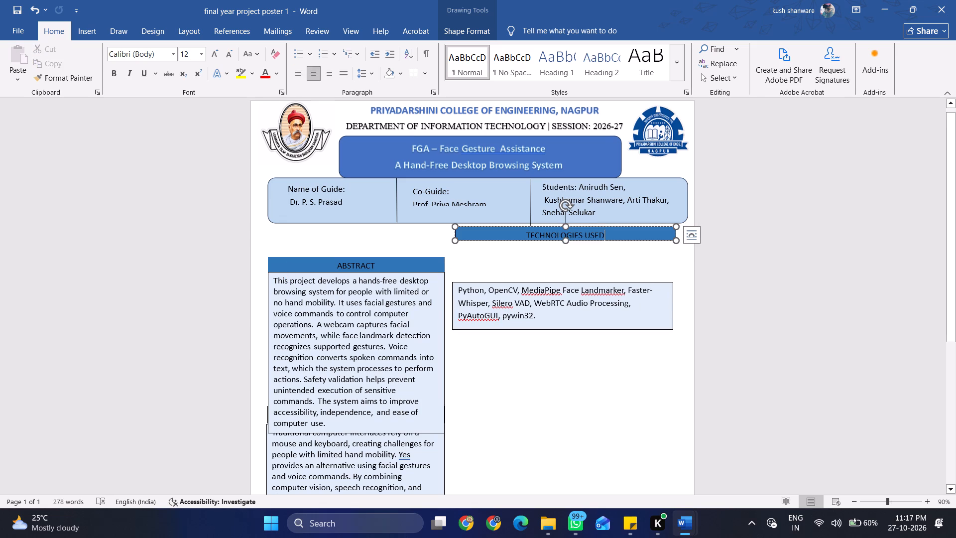
{"action": "left_click", "coordinate": [569, 240]}
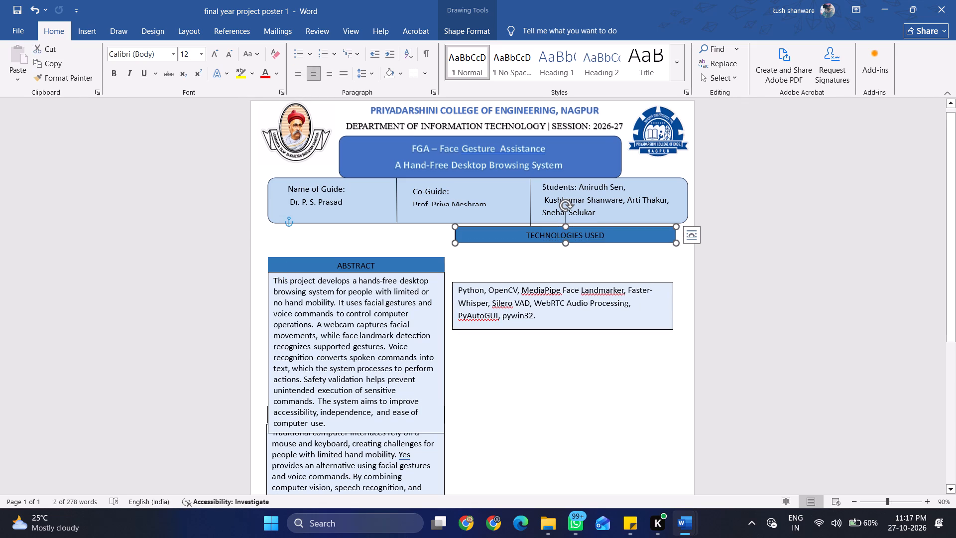
Move the TECHNOLOGIES USED heading bar down beside the ABSTRACT heading bar, with their adjoining ends touching.
{"action": "left_click_drag", "start_coordinate": [599, 238], "coordinate": [588, 253]}
{"action": "left_click_drag", "start_coordinate": [575, 226], "coordinate": [564, 238]}
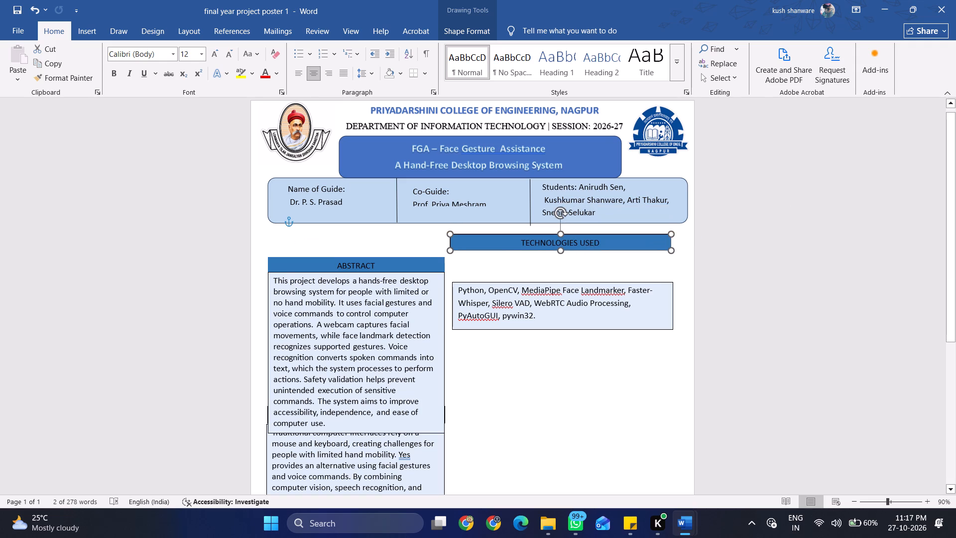
{"action": "left_click_drag", "start_coordinate": [564, 238], "coordinate": [564, 258]}
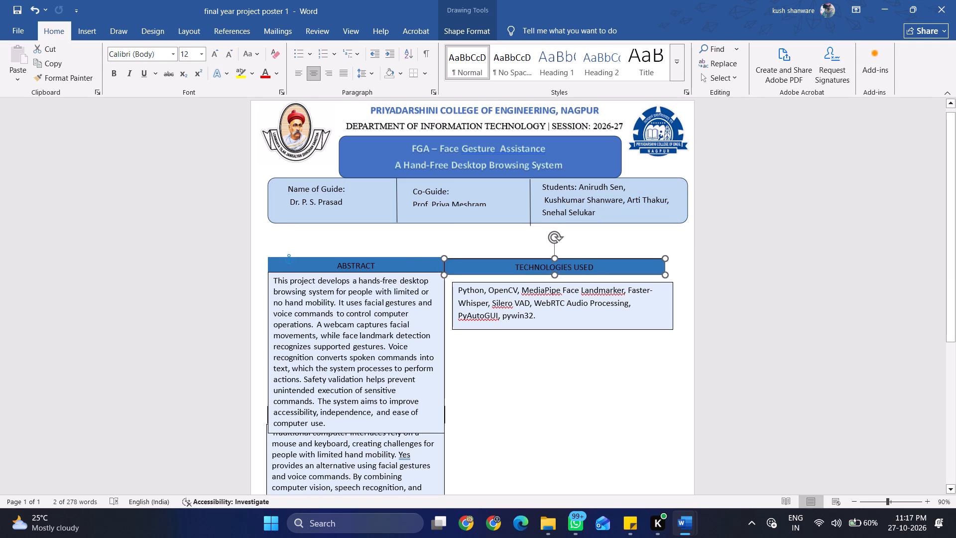
{"action": "left_click_drag", "start_coordinate": [564, 258], "coordinate": [563, 258]}
{"action": "left_click", "coordinate": [537, 359]}
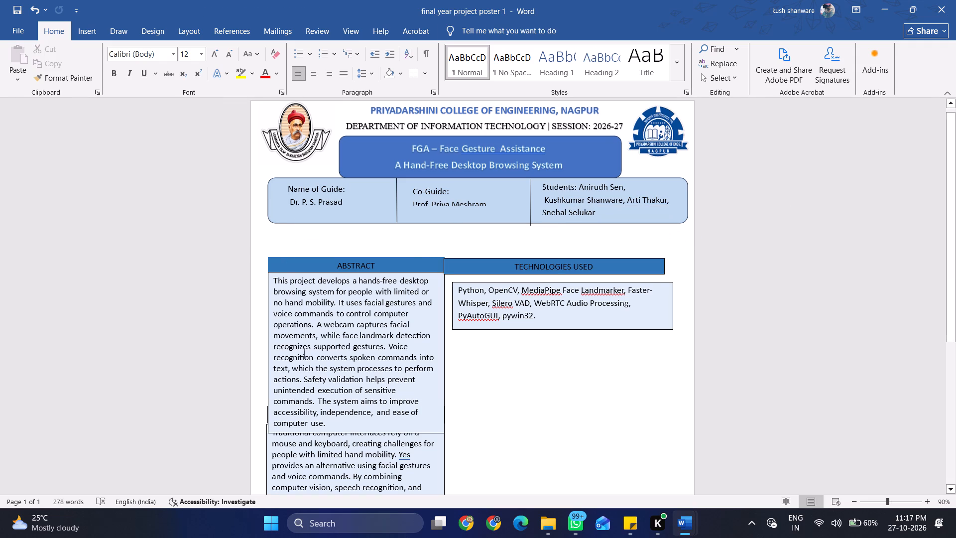
Fine-tune the size of the TECHNOLOGIES USED heading bar so its edges line up with the ABSTRACT heading bar.
{"action": "left_click", "coordinate": [485, 272]}
{"action": "left_click", "coordinate": [484, 272]}
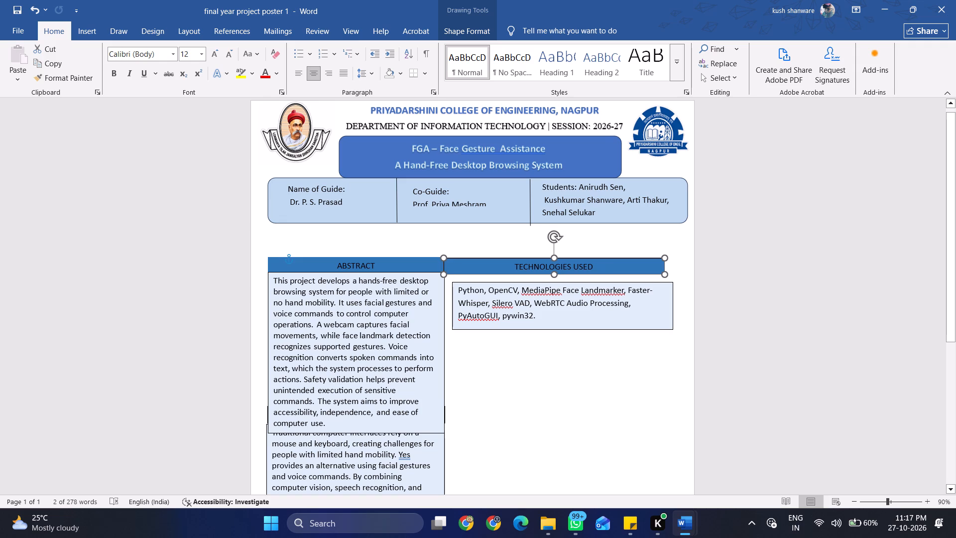
{"action": "left_click", "coordinate": [473, 243]}
{"action": "left_click", "coordinate": [455, 264]}
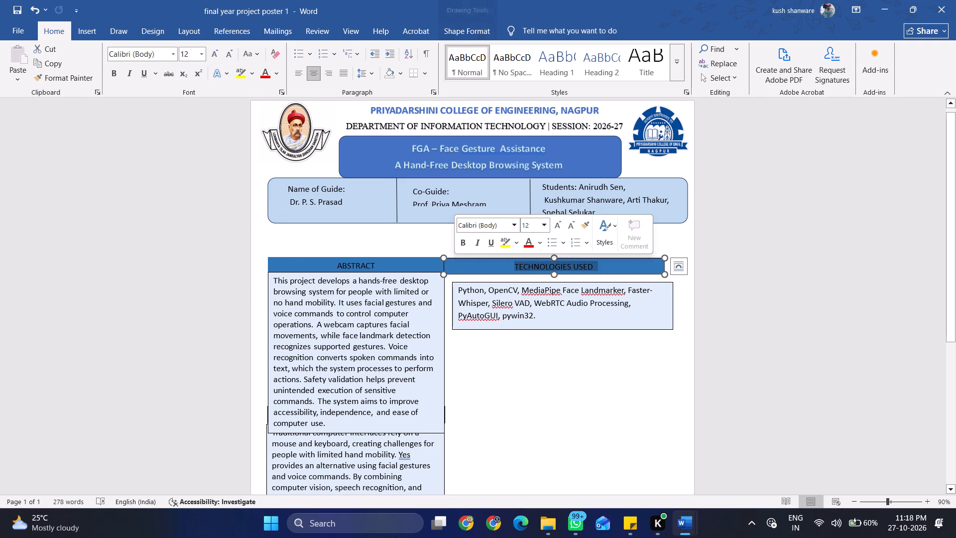
{"action": "left_click", "coordinate": [461, 260]}
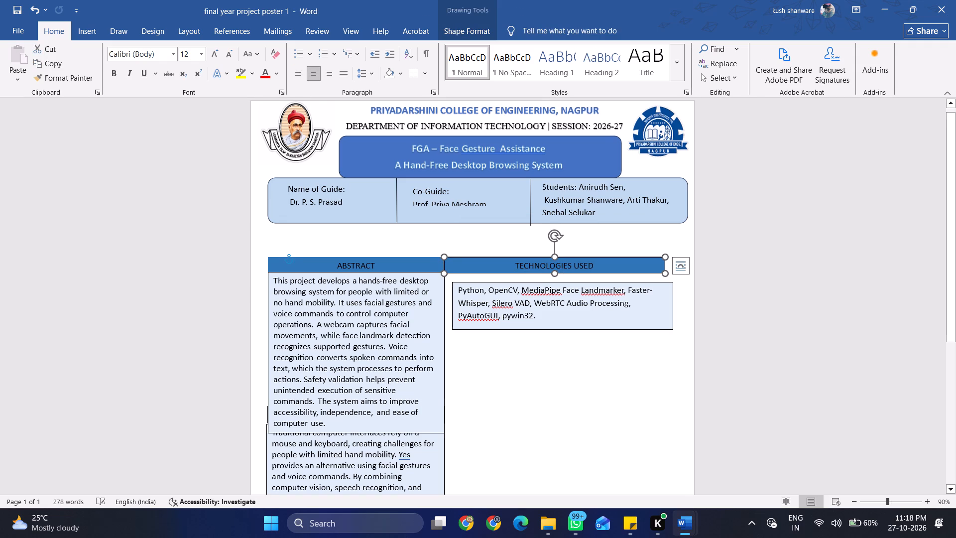
{"action": "left_click", "coordinate": [465, 244]}
{"action": "left_click", "coordinate": [450, 266]}
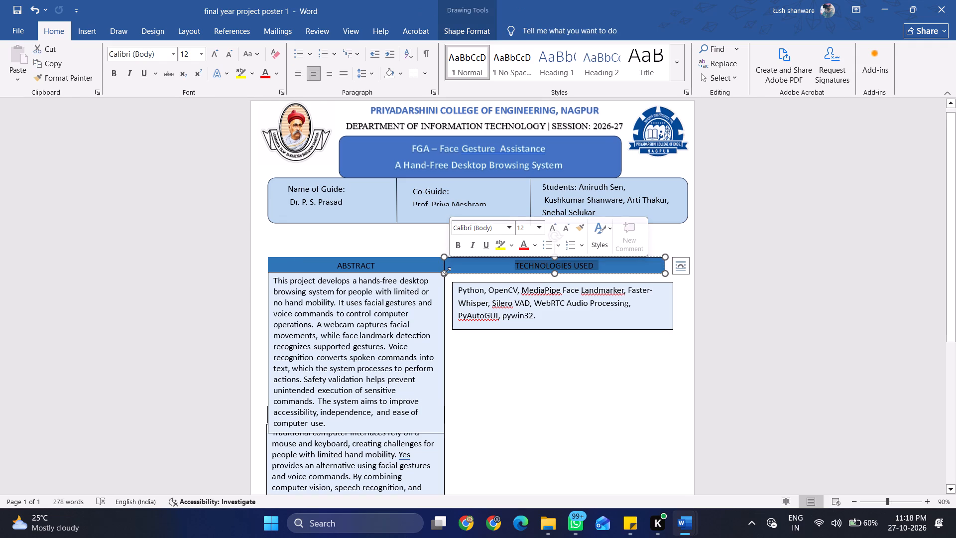
{"action": "left_click", "coordinate": [444, 272]}
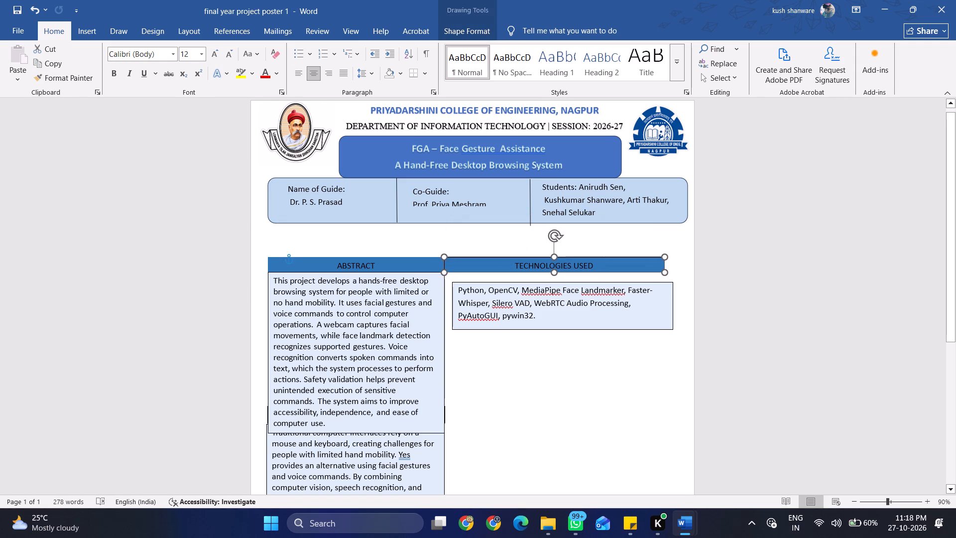
{"action": "left_click", "coordinate": [455, 250]}
Move the technologies list text box directly under the TECHNOLOGIES USED heading bar, aligned with its sides.
{"action": "left_click", "coordinate": [486, 300]}
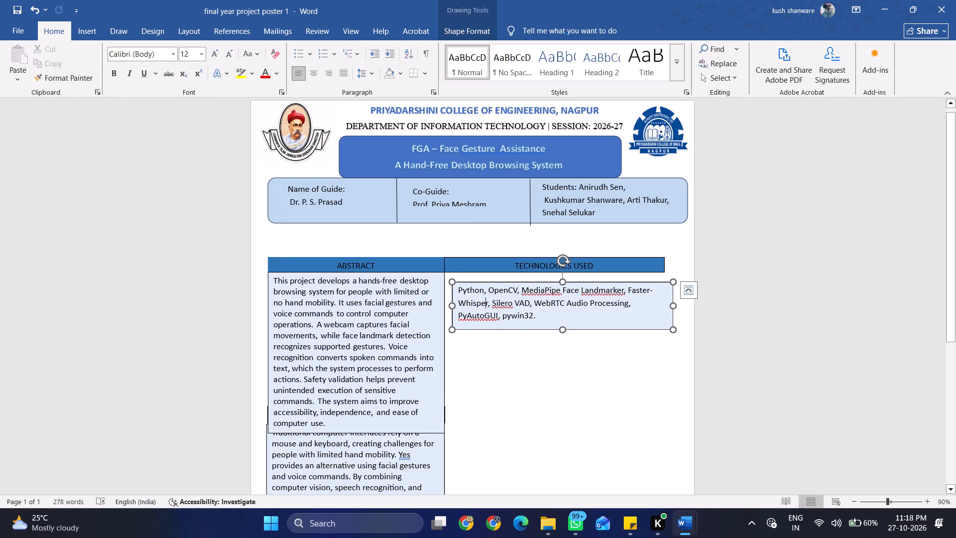
{"action": "left_click_drag", "start_coordinate": [498, 282], "coordinate": [490, 277]}
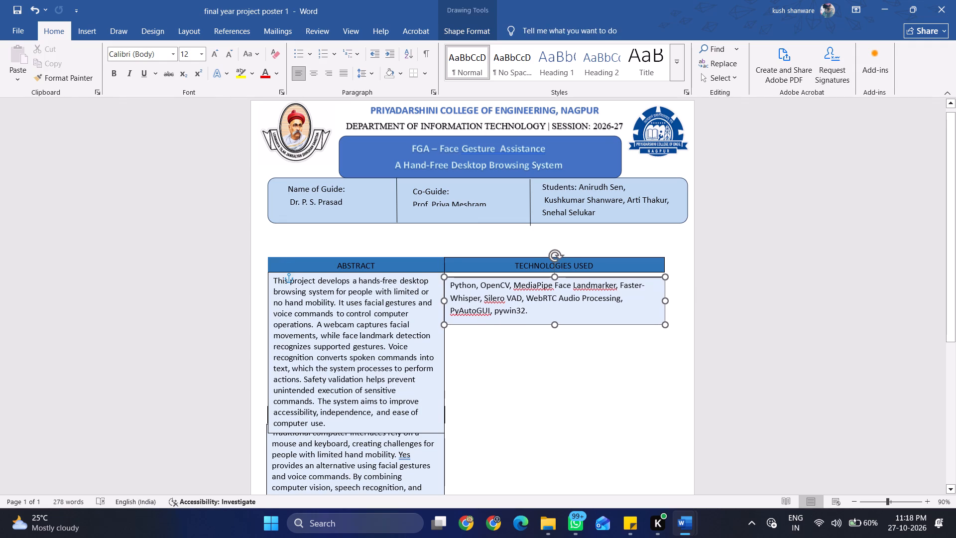
{"action": "left_click_drag", "start_coordinate": [490, 277], "coordinate": [490, 271]}
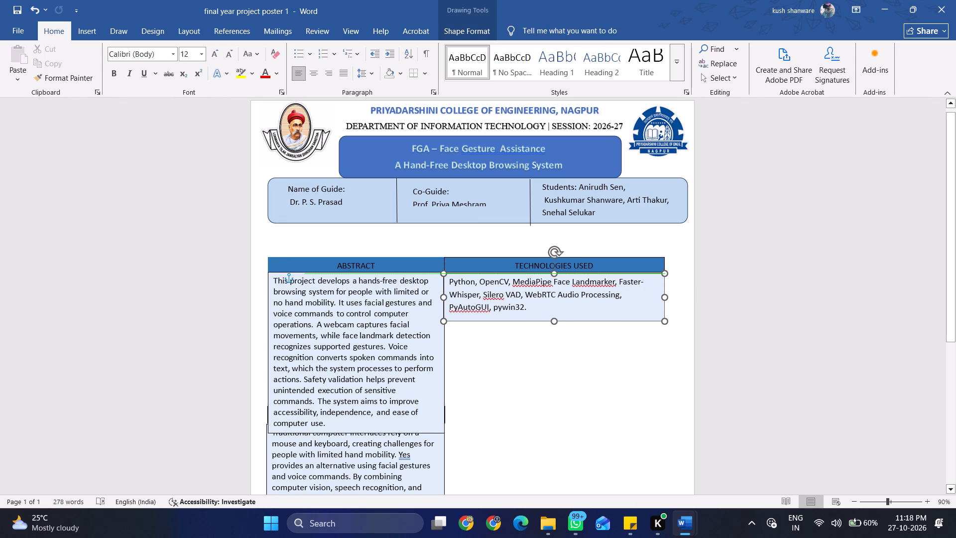
{"action": "left_click_drag", "start_coordinate": [490, 271], "coordinate": [489, 267]}
{"action": "left_click_drag", "start_coordinate": [489, 267], "coordinate": [490, 266]}
{"action": "left_click", "coordinate": [490, 243]}
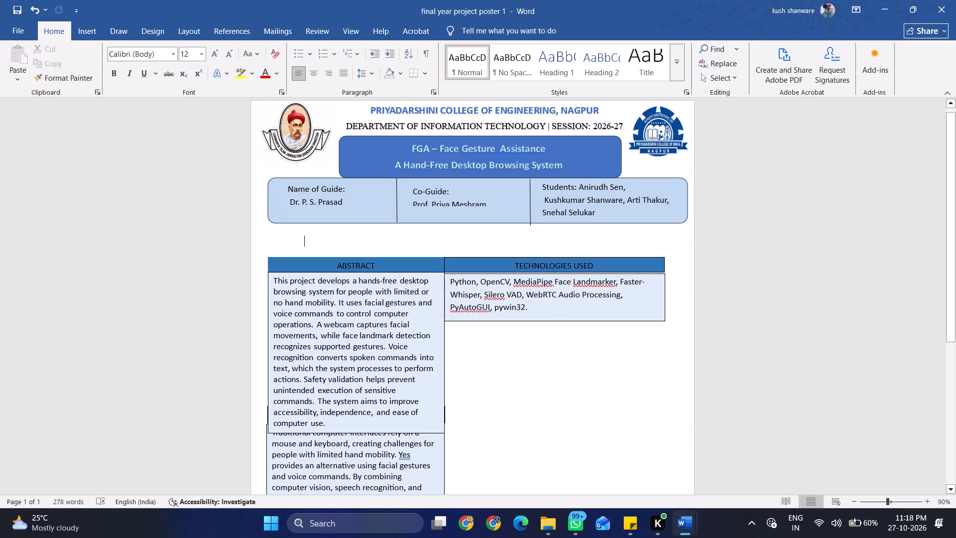
Move the technologies list text box lower and away from the ABSTRACT column, leaving a gap between them.
{"action": "left_click", "coordinate": [484, 277]}
{"action": "left_click_drag", "start_coordinate": [508, 273], "coordinate": [510, 252]}
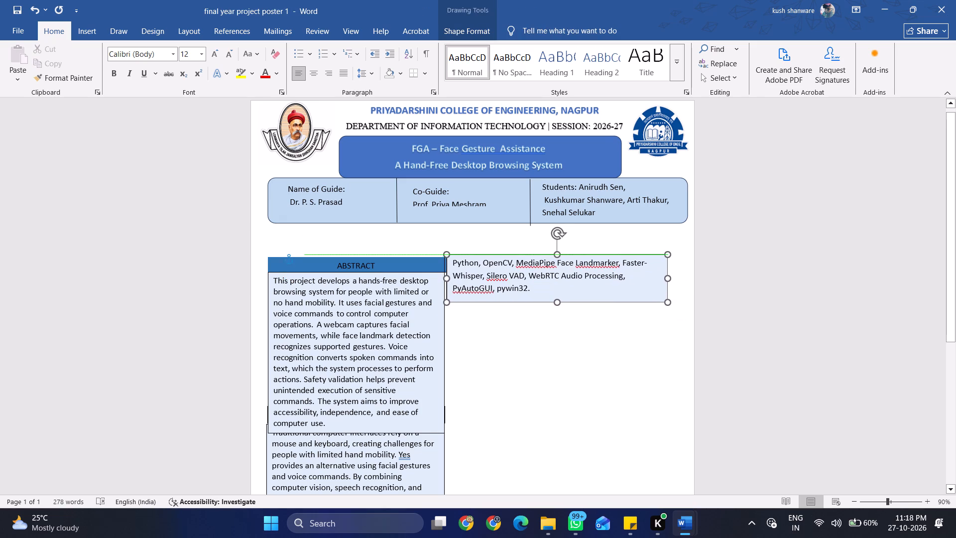
{"action": "left_click_drag", "start_coordinate": [510, 252], "coordinate": [523, 295]}
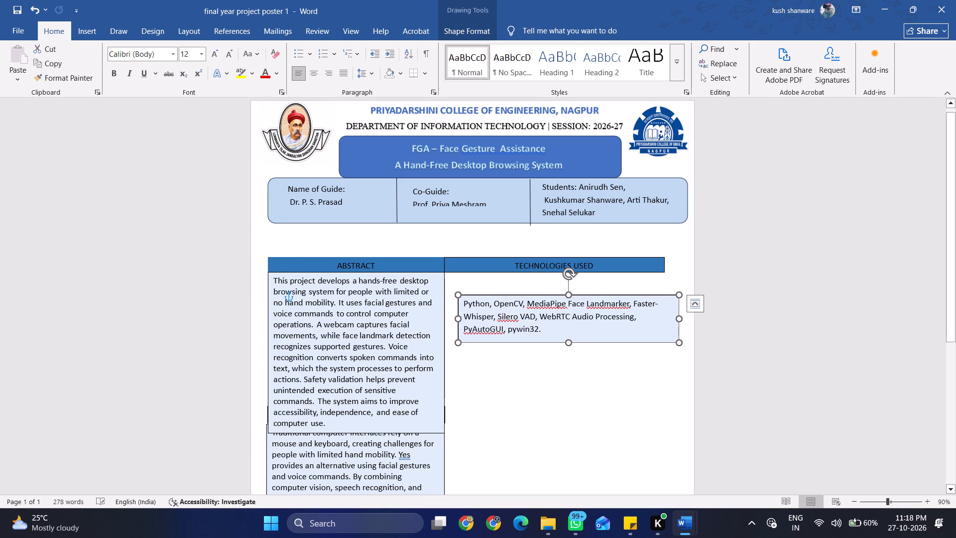
{"action": "left_click_drag", "start_coordinate": [488, 258], "coordinate": [497, 265]}
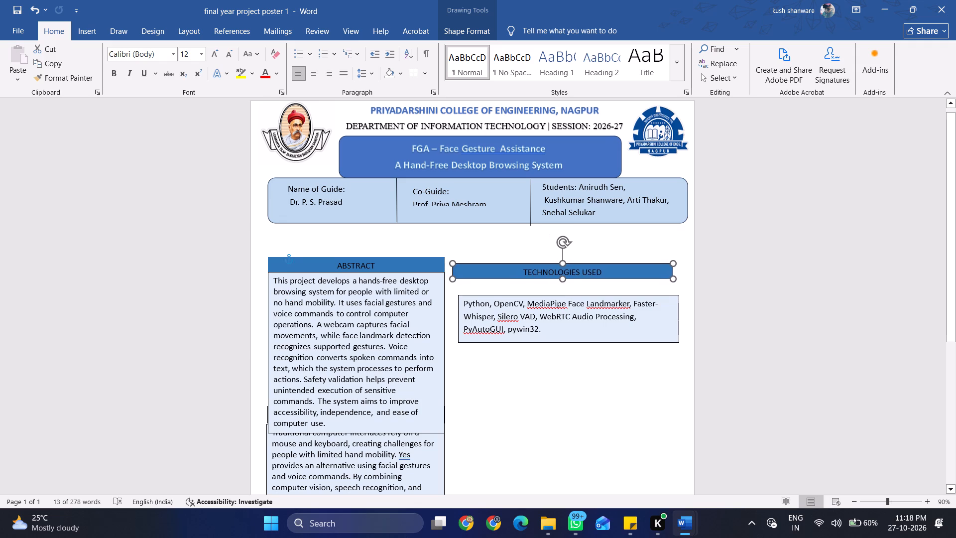
{"action": "left_click_drag", "start_coordinate": [497, 265], "coordinate": [502, 285]}
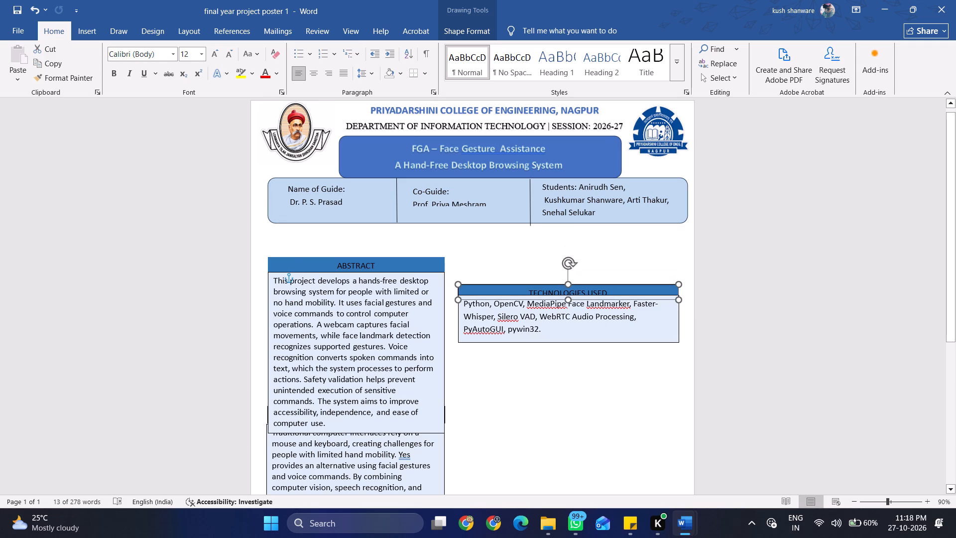
{"action": "left_click_drag", "start_coordinate": [502, 285], "coordinate": [501, 281]}
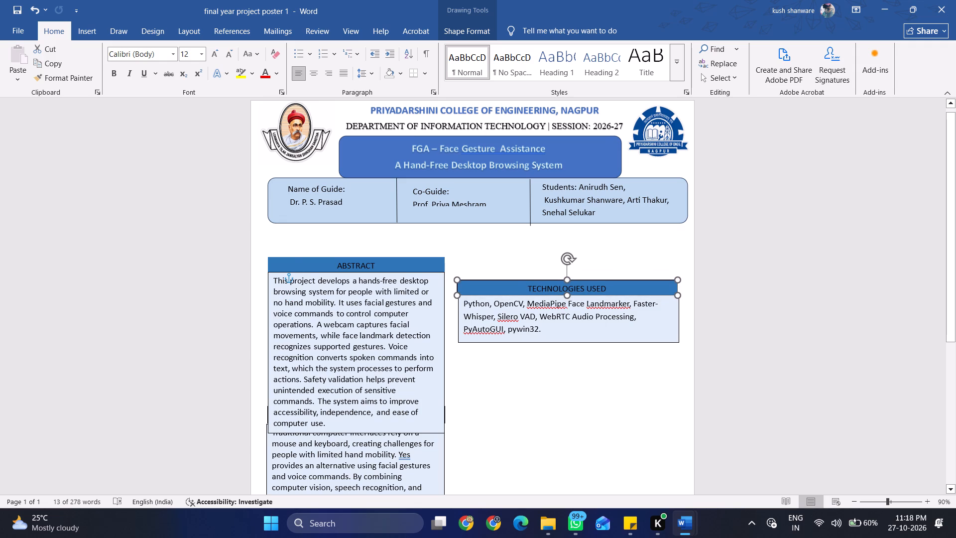
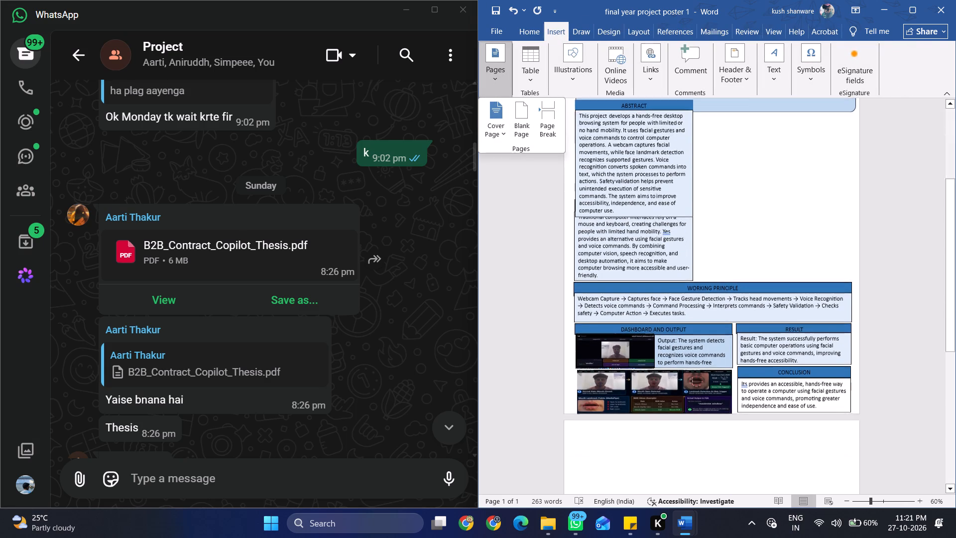
{"action": "scroll", "coordinate": [693, 311], "scroll_direction": "down", "scroll_amount": 2}
{"action": "left_click", "coordinate": [660, 266]}
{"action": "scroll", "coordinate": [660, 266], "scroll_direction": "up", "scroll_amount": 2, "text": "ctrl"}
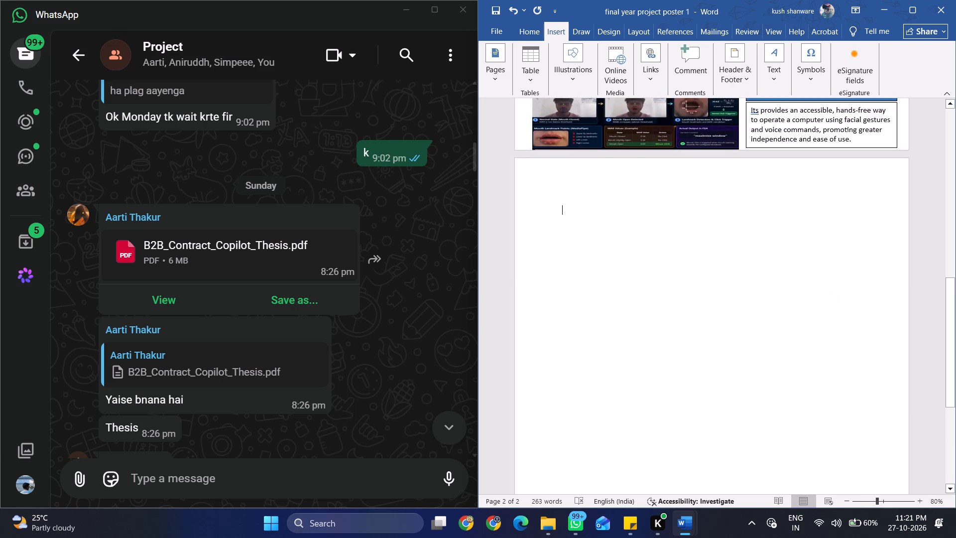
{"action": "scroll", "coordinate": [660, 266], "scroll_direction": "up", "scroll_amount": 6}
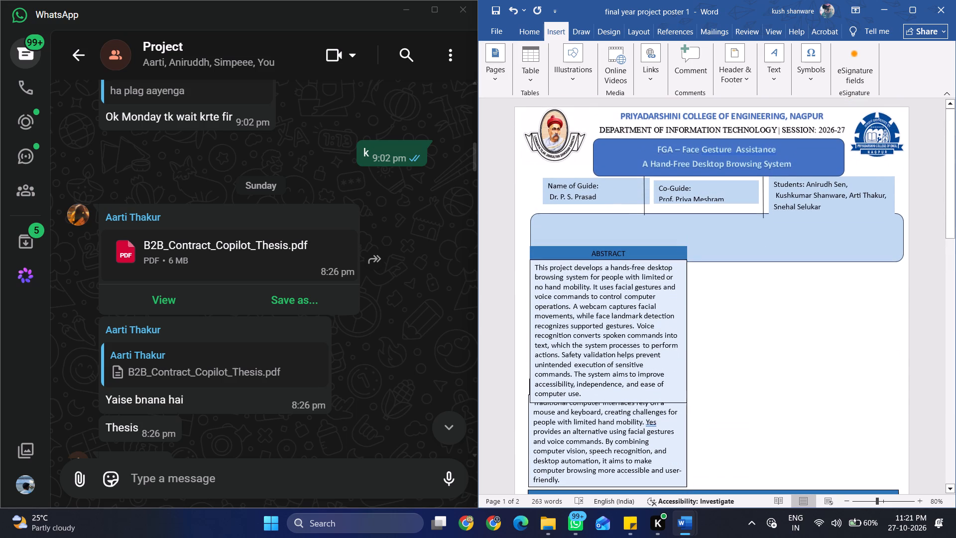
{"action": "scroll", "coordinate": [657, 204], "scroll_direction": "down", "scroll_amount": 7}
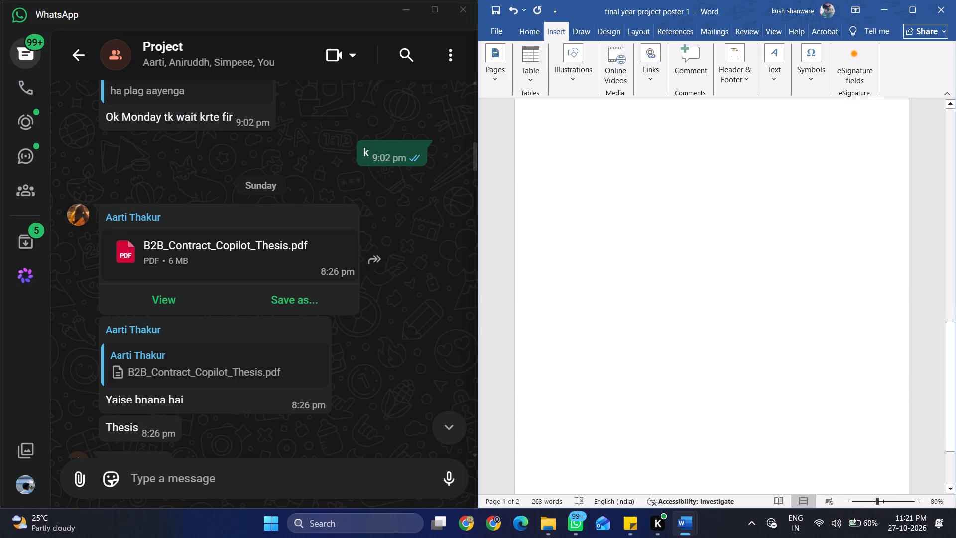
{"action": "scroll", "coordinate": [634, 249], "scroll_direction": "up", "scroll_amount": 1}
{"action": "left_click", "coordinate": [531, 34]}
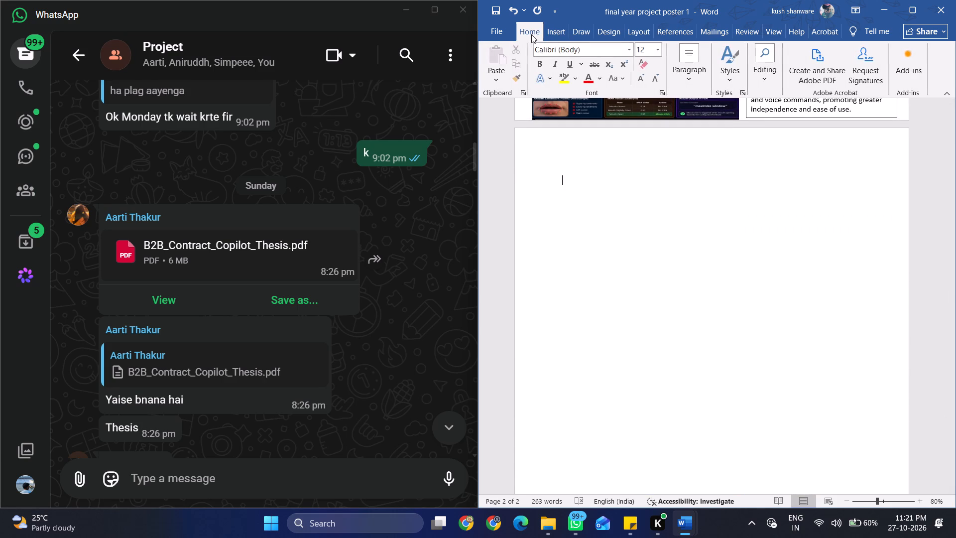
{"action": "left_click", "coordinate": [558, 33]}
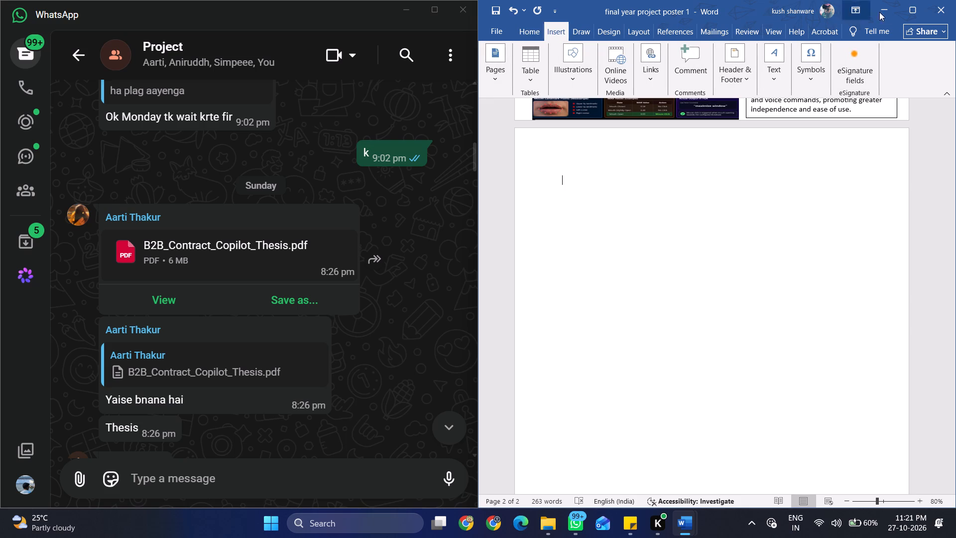
Maximize the poster document window to fill the screen.
{"action": "left_click", "coordinate": [918, 9]}
Browse the SmartArt graphic layouts, checking the Relationship, List and All categories, and leave without inserting one.
{"action": "left_click", "coordinate": [163, 66]}
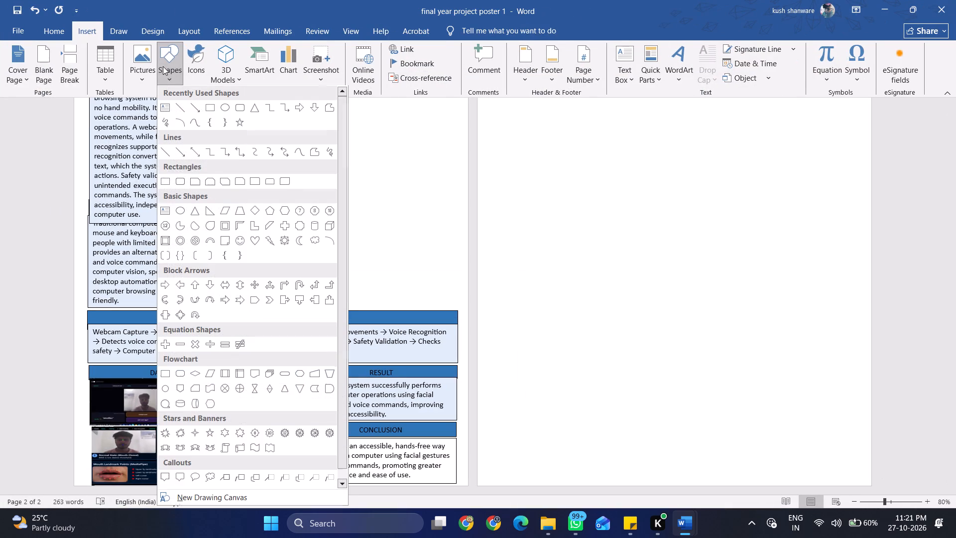
{"action": "left_click", "coordinate": [258, 67]}
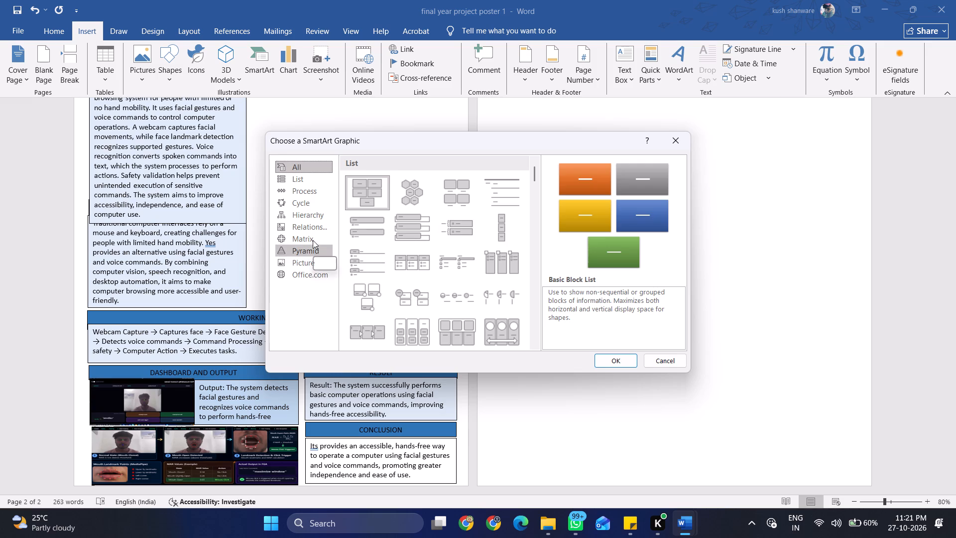
{"action": "left_click", "coordinate": [309, 222]}
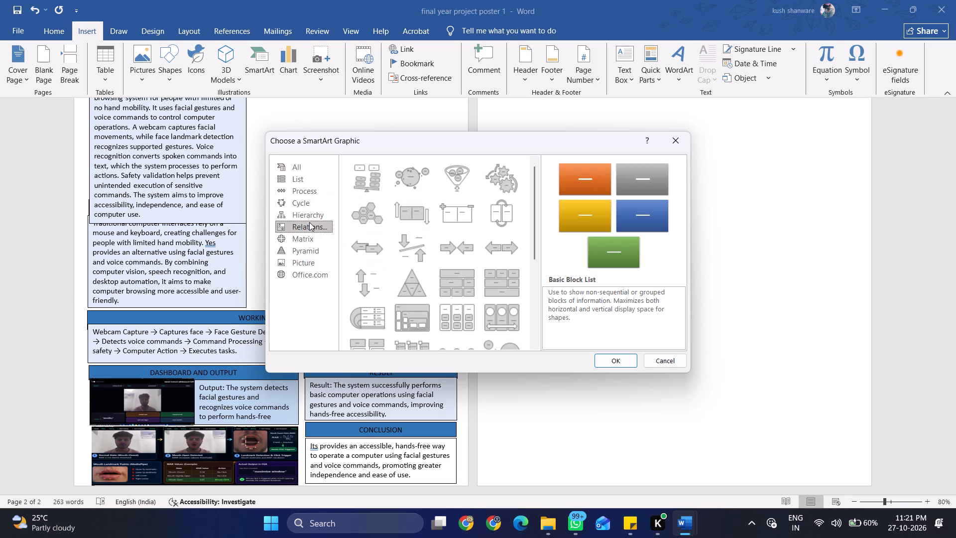
{"action": "scroll", "coordinate": [434, 217], "scroll_direction": "down", "scroll_amount": 1}
{"action": "scroll", "coordinate": [434, 217], "scroll_direction": "up", "scroll_amount": 1}
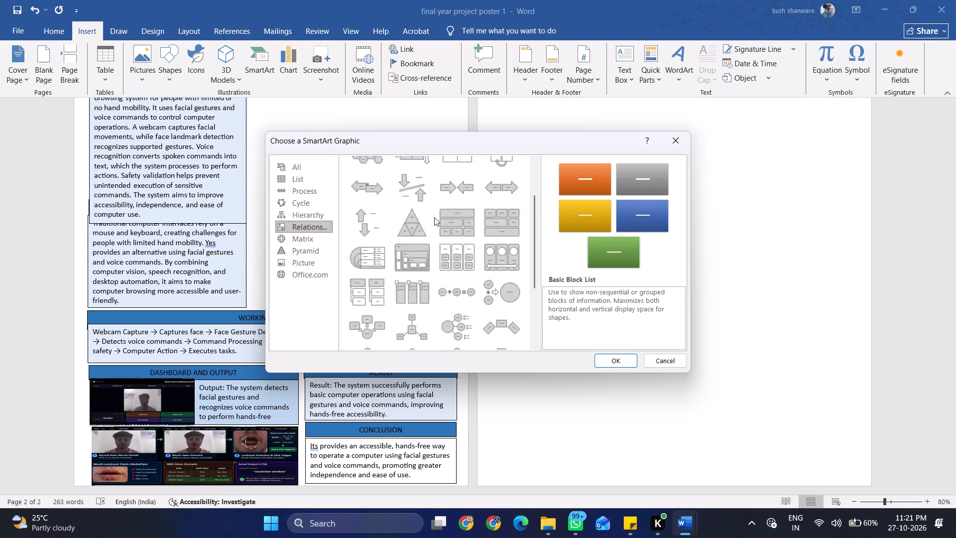
{"action": "scroll", "coordinate": [434, 217], "scroll_direction": "up", "scroll_amount": 1}
{"action": "left_click", "coordinate": [306, 187]}
{"action": "left_click", "coordinate": [303, 174]}
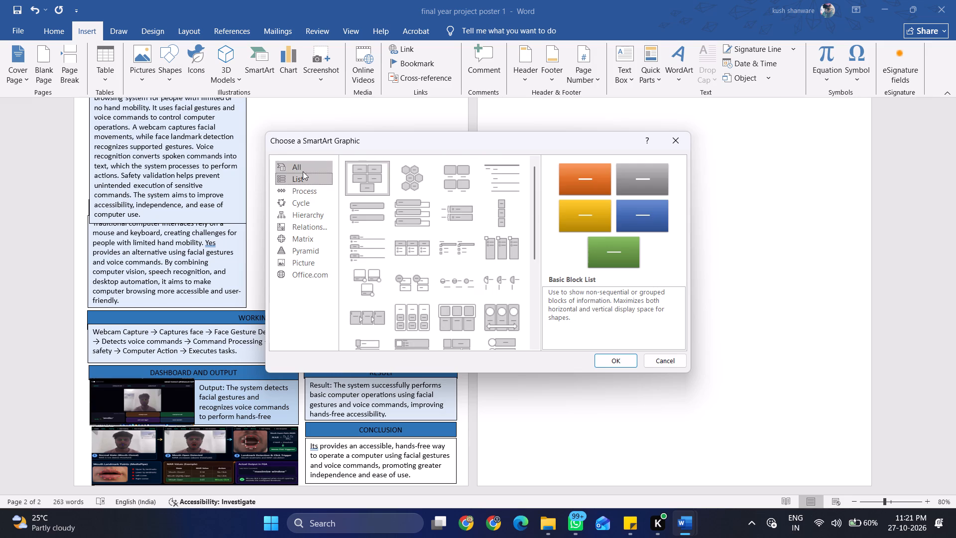
{"action": "left_click", "coordinate": [303, 170]}
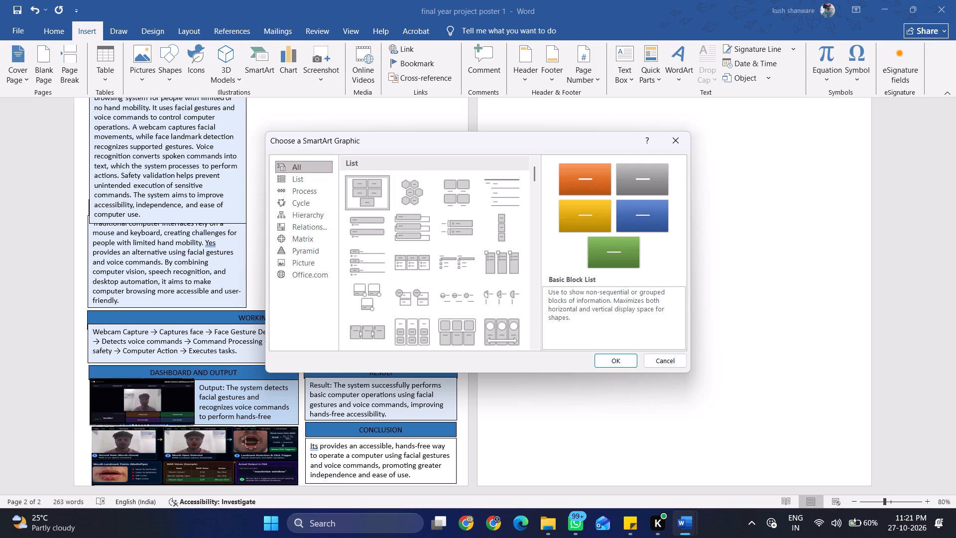
{"action": "left_click", "coordinate": [669, 359]}
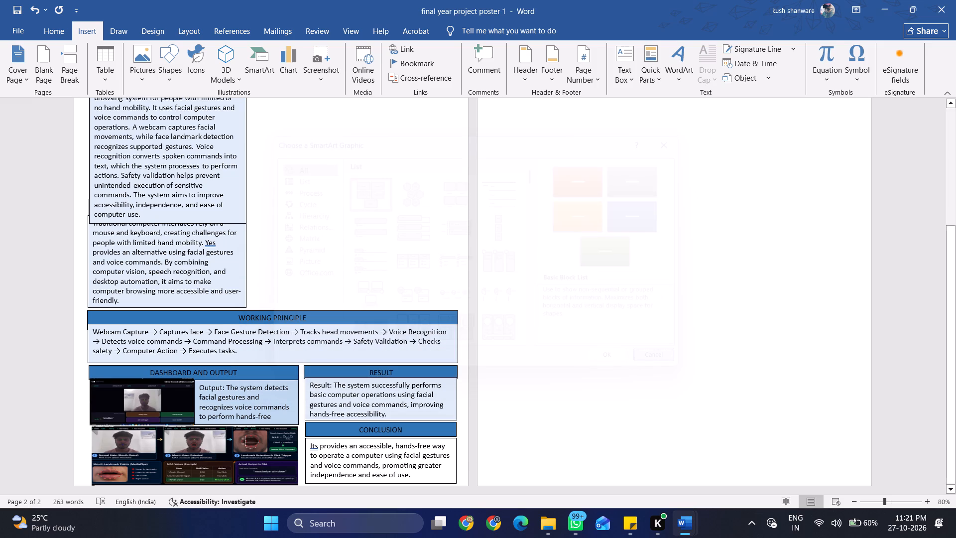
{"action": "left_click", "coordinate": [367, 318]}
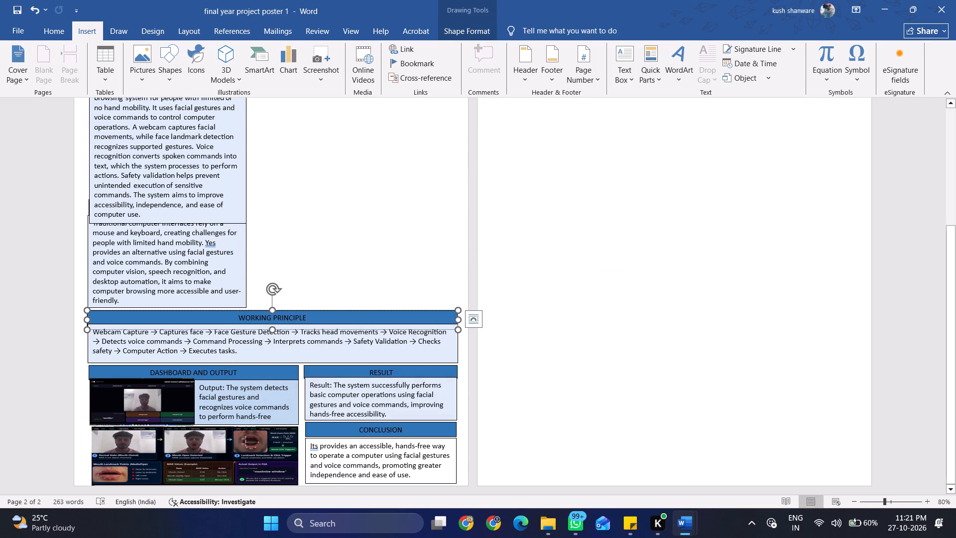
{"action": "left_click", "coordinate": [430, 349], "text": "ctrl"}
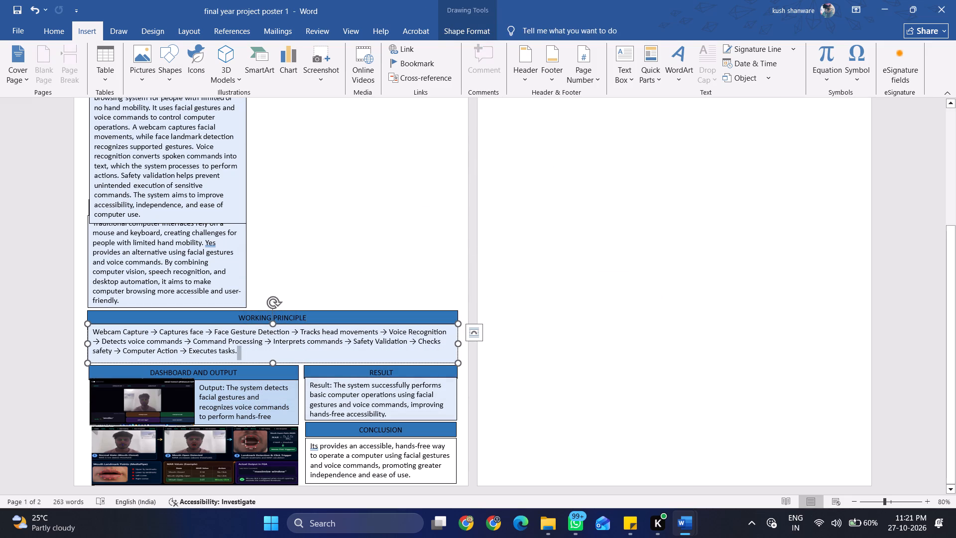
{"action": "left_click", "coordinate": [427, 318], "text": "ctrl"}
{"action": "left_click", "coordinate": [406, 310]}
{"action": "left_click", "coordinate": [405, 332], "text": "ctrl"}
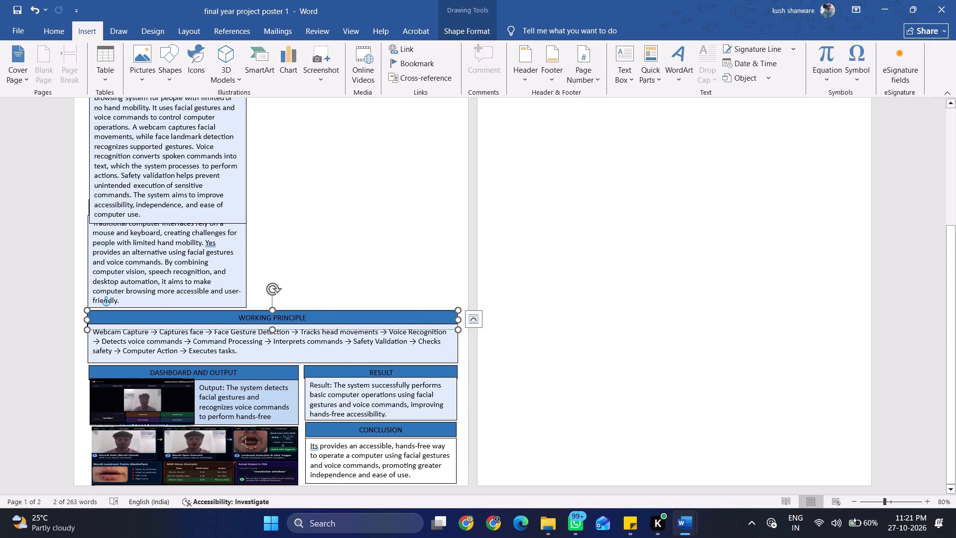
Insert a table with one column and two rows on the blank second page.
{"action": "left_click", "coordinate": [602, 221]}
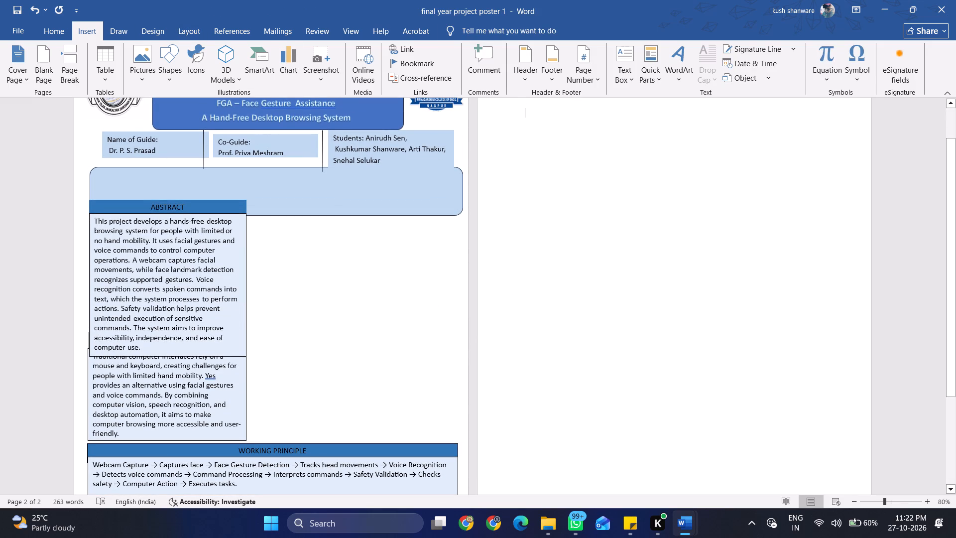
{"action": "scroll", "coordinate": [400, 225], "scroll_direction": "up", "scroll_amount": 3}
{"action": "scroll", "coordinate": [400, 225], "scroll_direction": "down", "scroll_amount": 3, "text": "ctrl"}
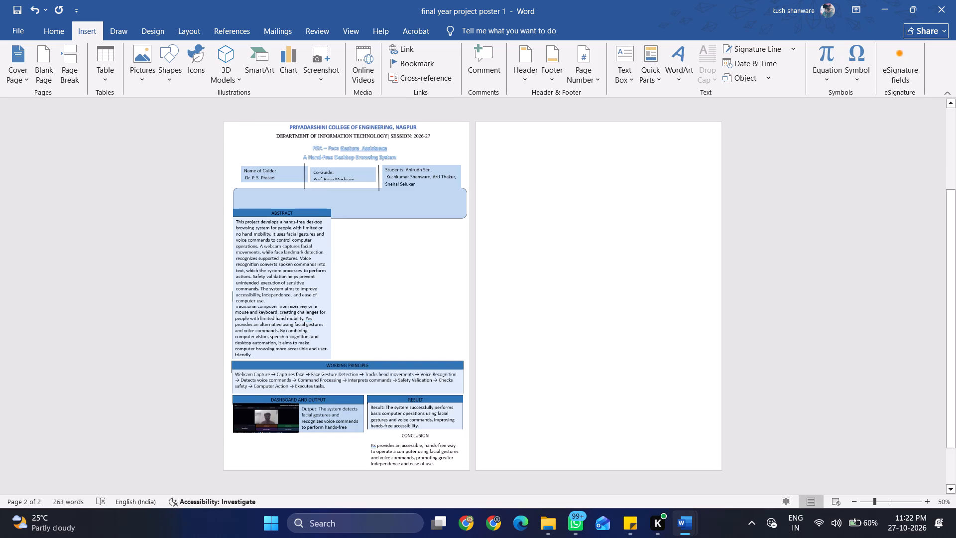
{"action": "scroll", "coordinate": [400, 225], "scroll_direction": "up", "scroll_amount": 1, "text": "ctrl"}
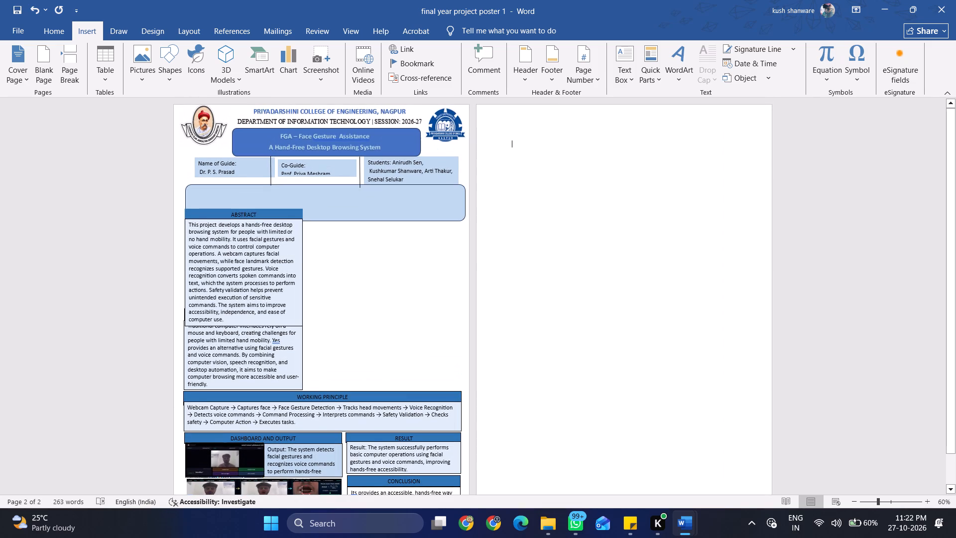
{"action": "left_click", "coordinate": [121, 33]}
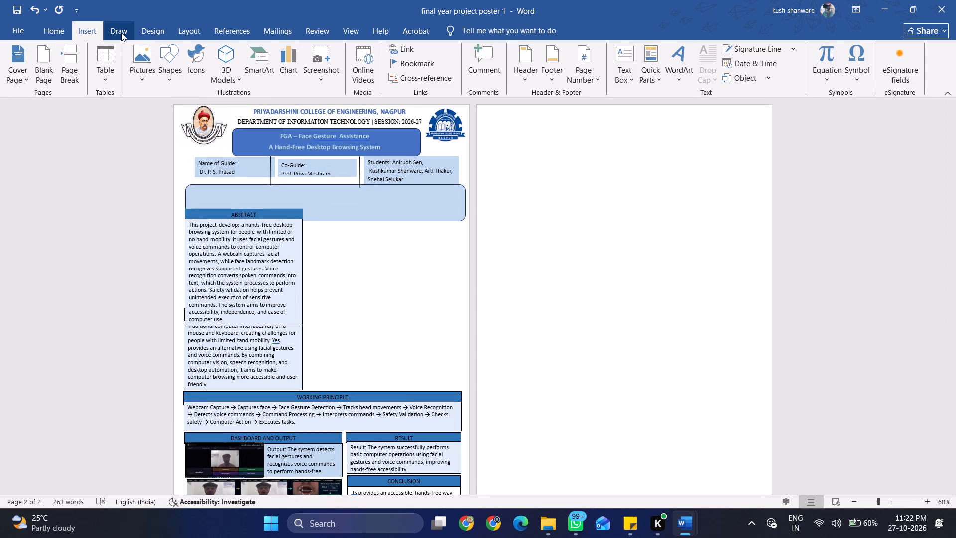
{"action": "left_click", "coordinate": [91, 30]}
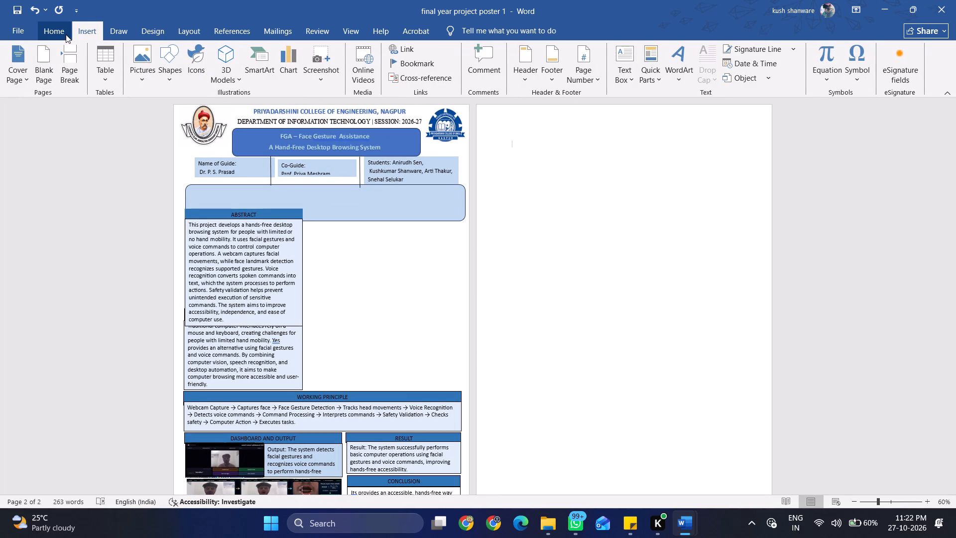
{"action": "left_click", "coordinate": [103, 54]}
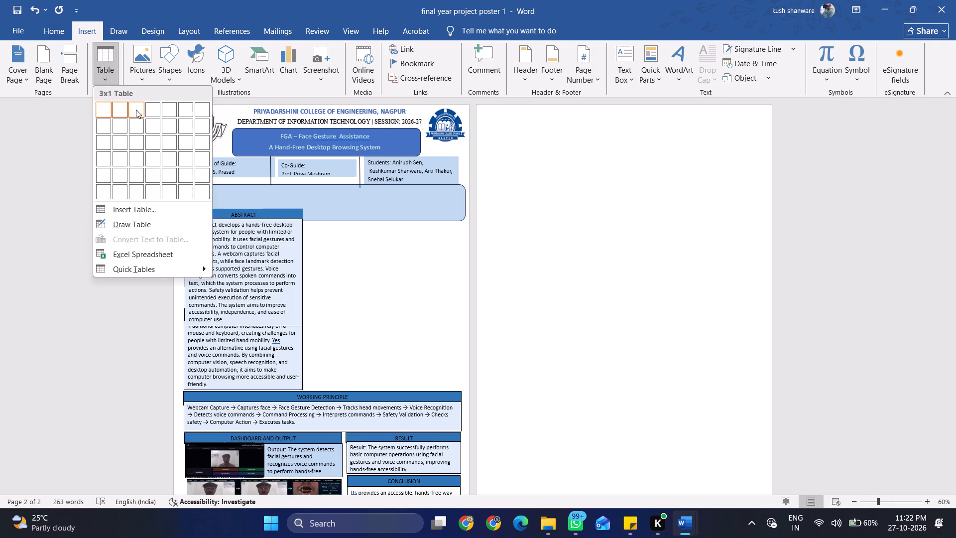
{"action": "left_click", "coordinate": [109, 124]}
Make the table narrower and taller, and shrink its first row to a thin heading row above a tall body cell.
{"action": "left_click_drag", "start_coordinate": [741, 159], "coordinate": [645, 314]}
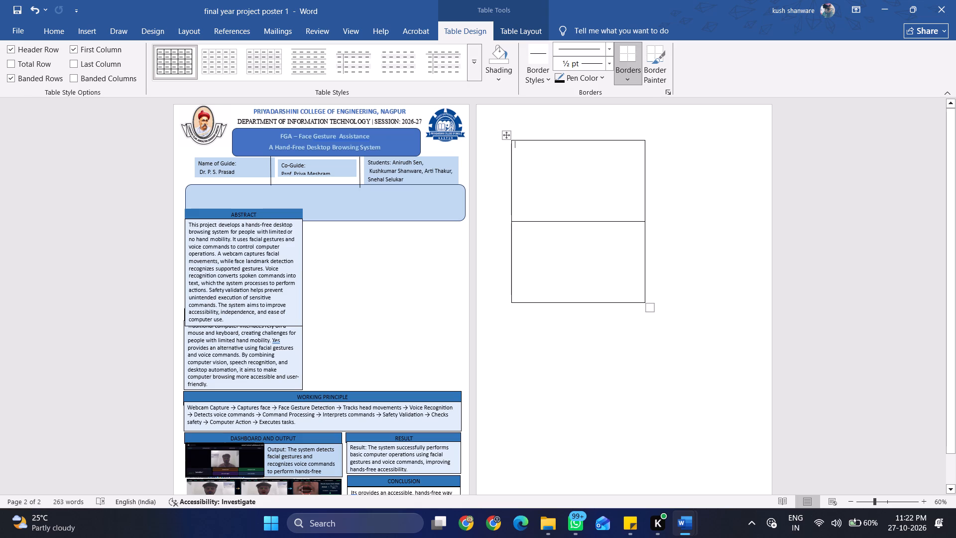
{"action": "left_click", "coordinate": [564, 221]}
{"action": "left_click_drag", "start_coordinate": [567, 223], "coordinate": [572, 148]}
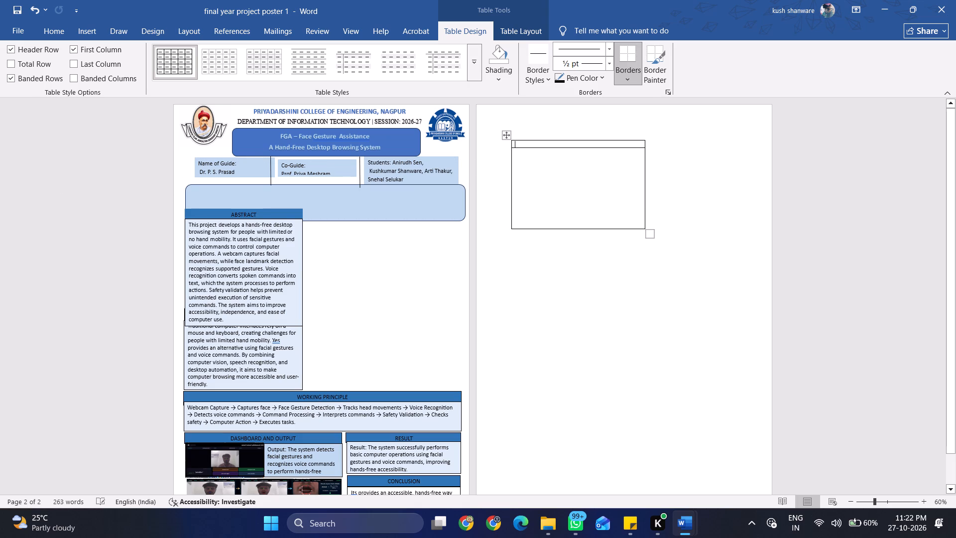
Move the table down the second page, level with the ABSTRACT box, and slightly closer to the page's inner edge.
{"action": "left_click_drag", "start_coordinate": [506, 139], "coordinate": [508, 216]}
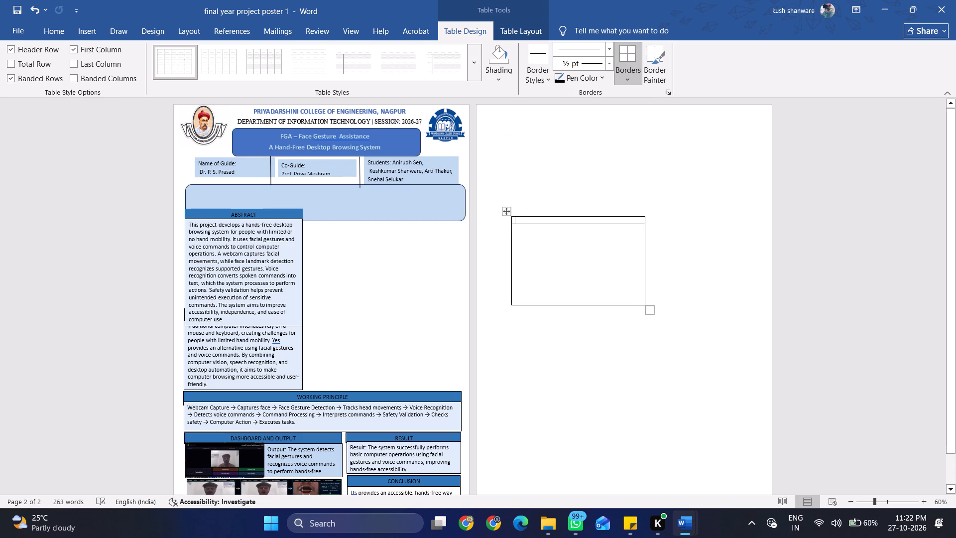
{"action": "left_click_drag", "start_coordinate": [508, 216], "coordinate": [493, 211]}
{"action": "left_click", "coordinate": [507, 215]}
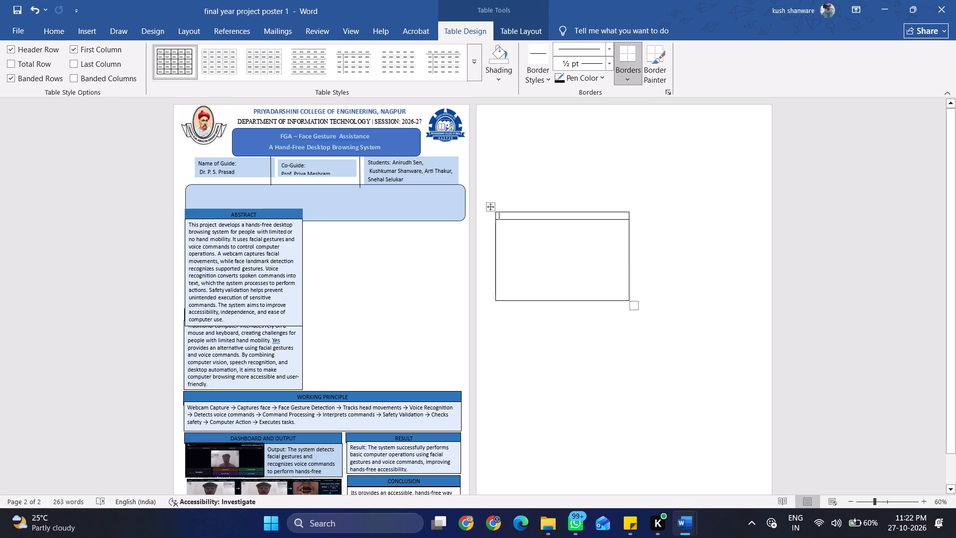
Apply the blue grid table style with a solid blue heading row and light blue body to the table.
{"action": "left_click", "coordinate": [231, 51]}
{"action": "left_click", "coordinate": [475, 60]}
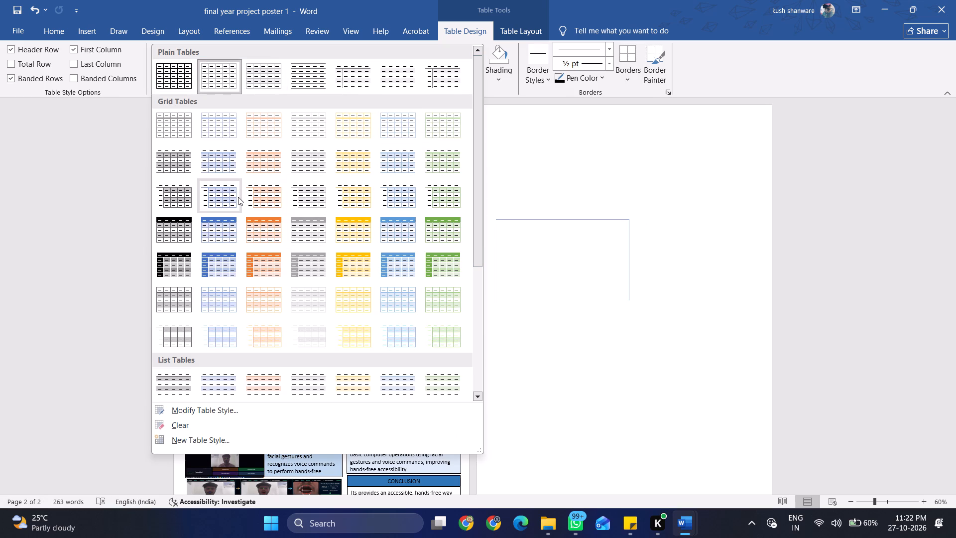
{"action": "left_click", "coordinate": [228, 229]}
{"action": "left_click", "coordinate": [561, 238]}
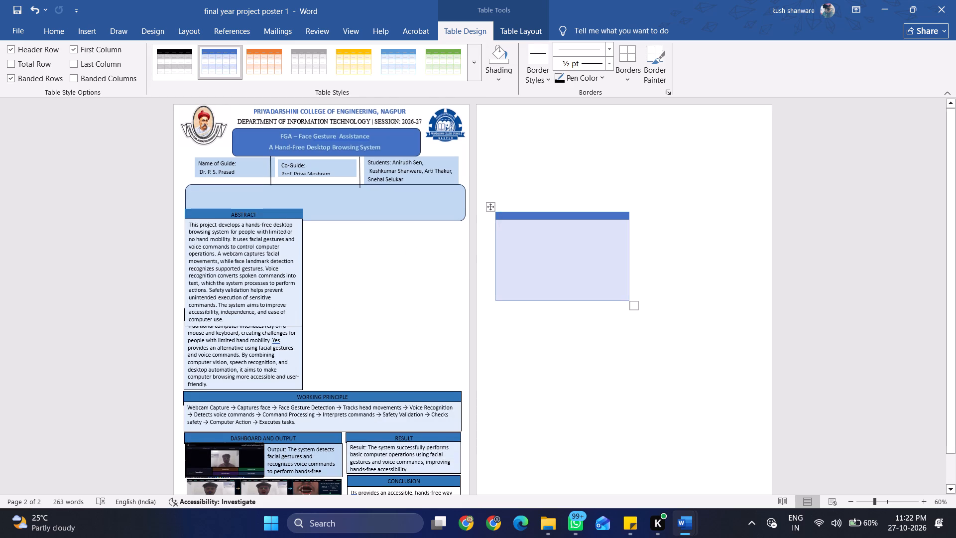
Copy the ABSTRACT heading text into the table's heading row and remove the extra blank line under it.
{"action": "scroll", "coordinate": [561, 238], "scroll_direction": "up", "scroll_amount": 1, "text": "ctrl"}
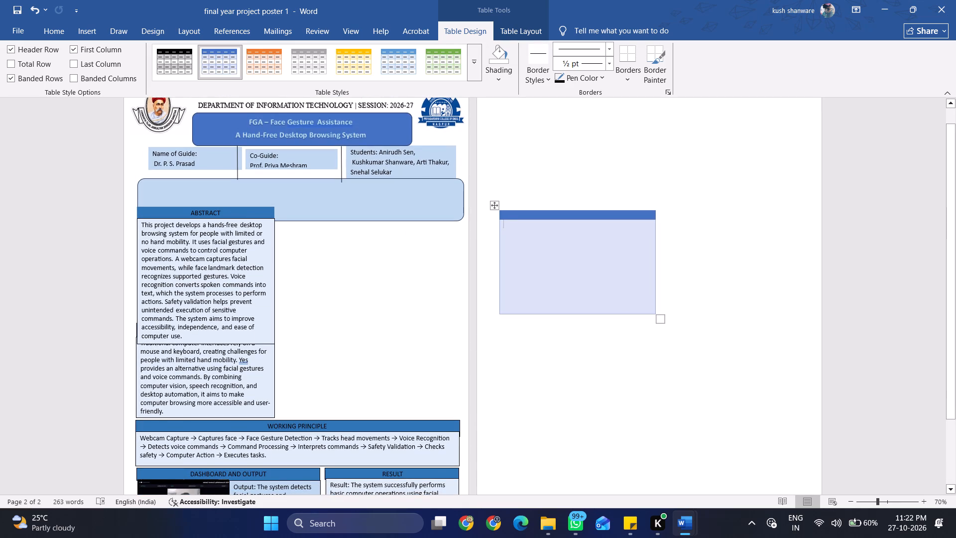
{"action": "left_click", "coordinate": [229, 214]}
{"action": "key", "text": "ctrl+a"}
{"action": "key", "text": "ctrl+c"}
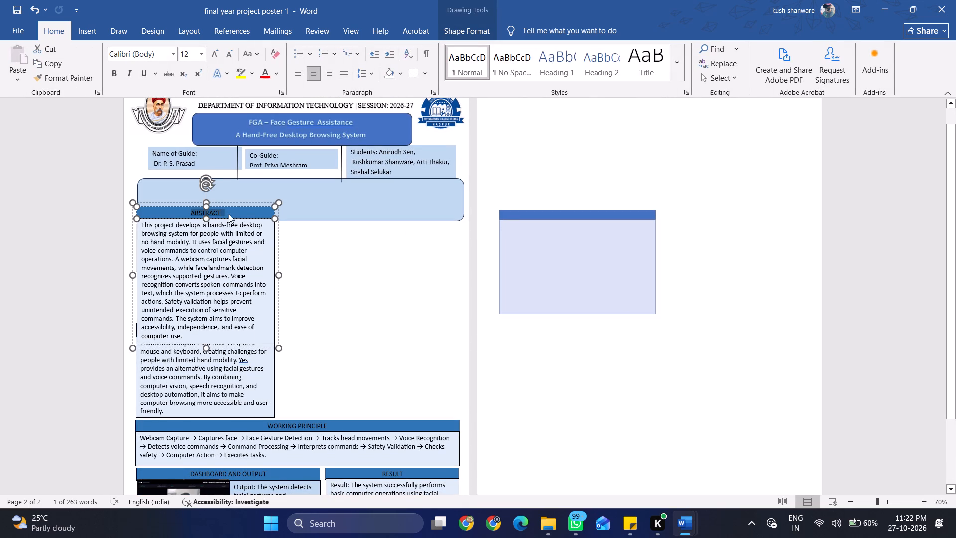
{"action": "left_click", "coordinate": [578, 216]}
{"action": "key", "text": "ctrl+v"}
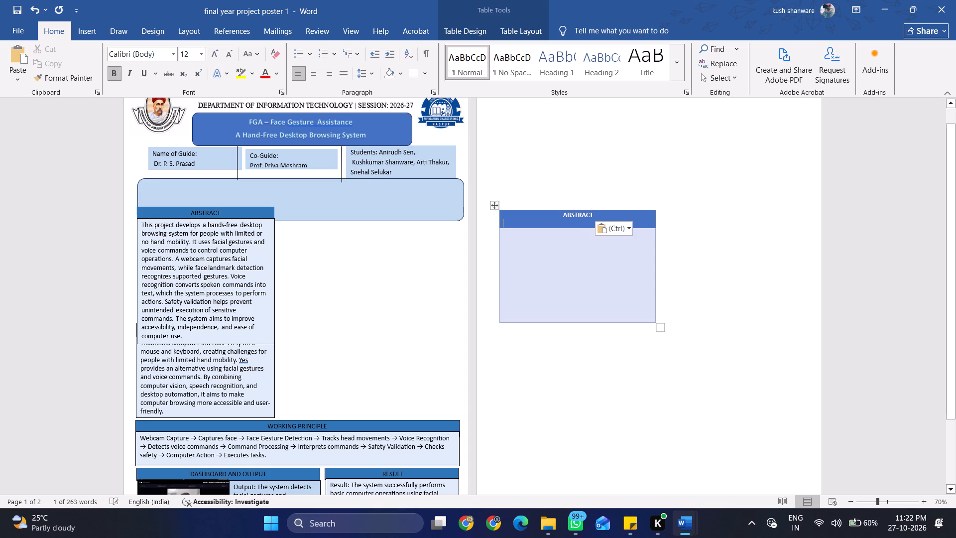
{"action": "left_click", "coordinate": [577, 216]}
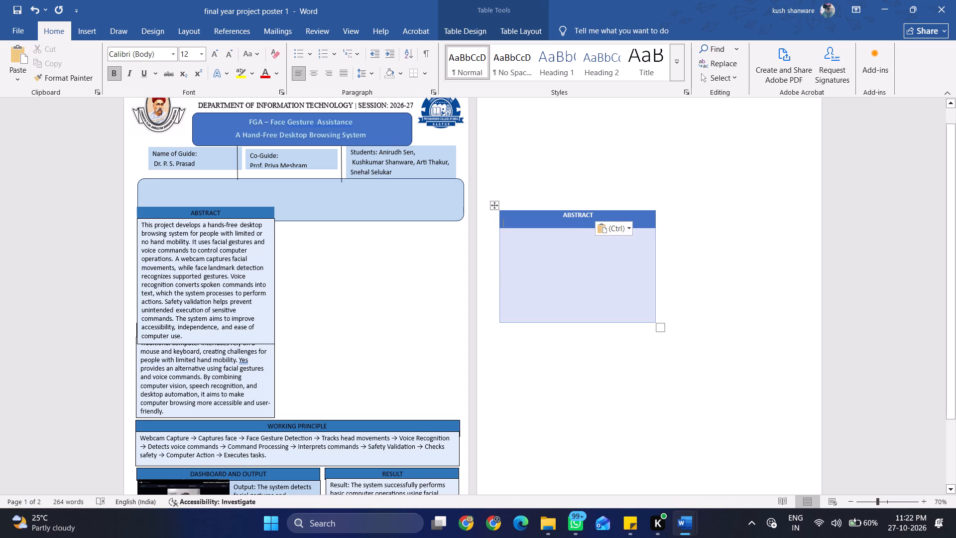
{"action": "key", "text": "BackSpace"}
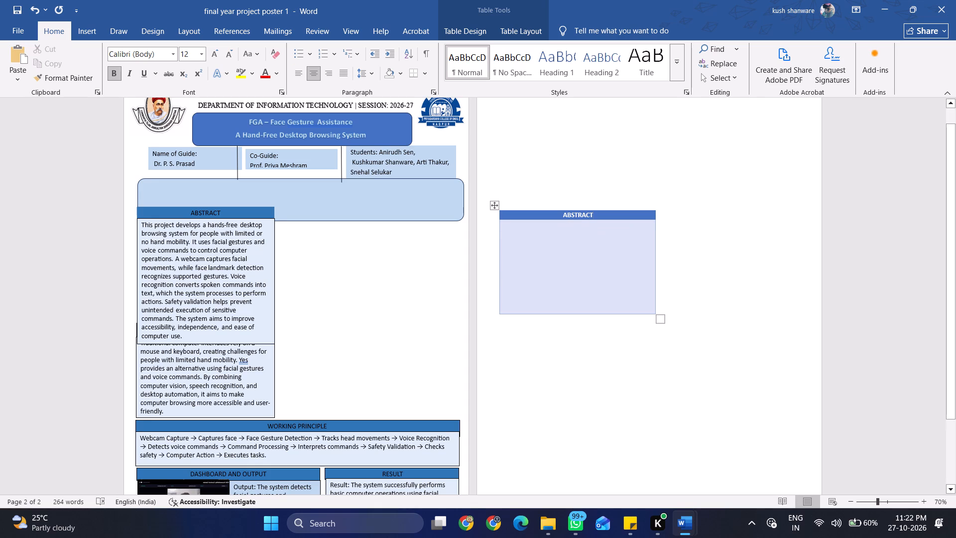
Copy the whole abstract paragraph from its text box into the table's body cell.
{"action": "left_click", "coordinate": [222, 269]}
{"action": "key", "text": "ctrl+a"}
{"action": "key", "text": "ctrl+c"}
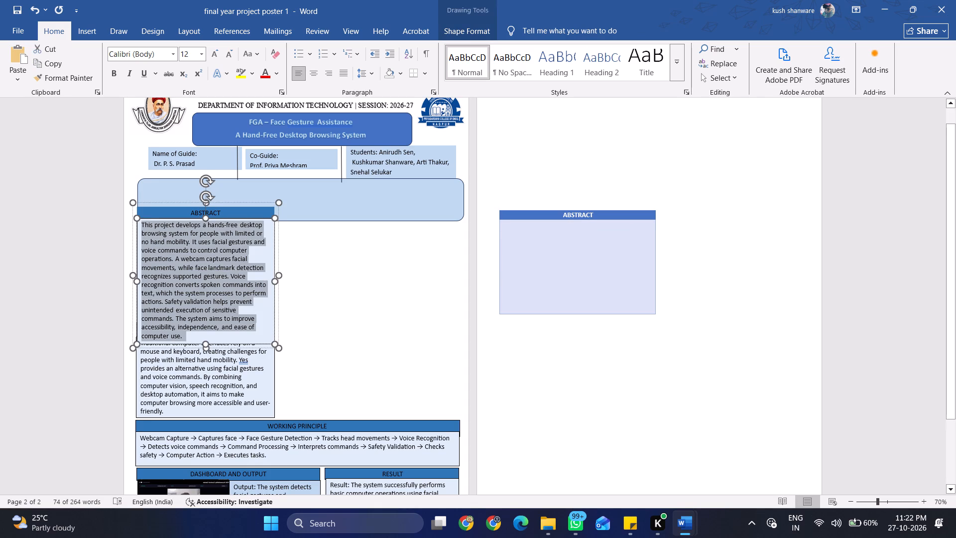
{"action": "left_click", "coordinate": [563, 284]}
{"action": "key", "text": "ctrl+v"}
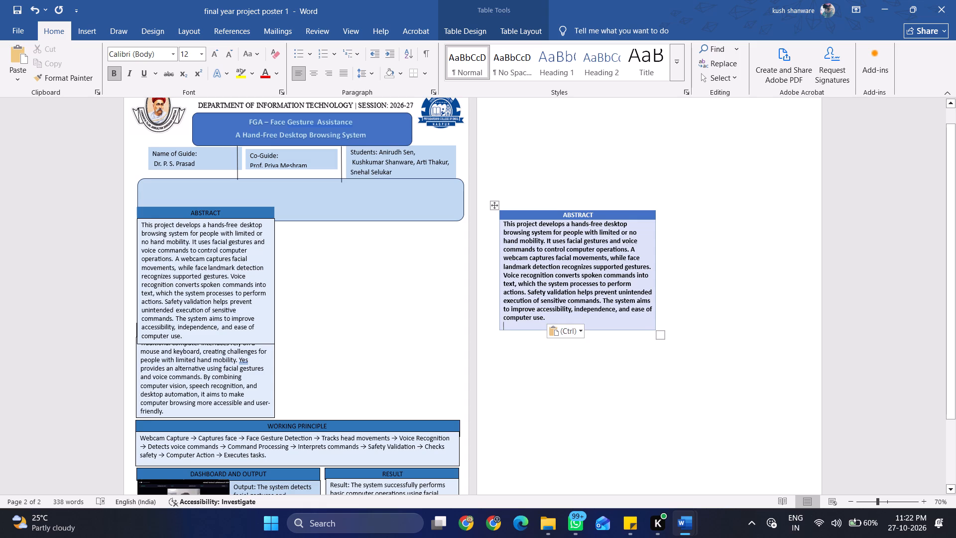
Remove the bold formatting from the abstract paragraph in the table's body cell.
{"action": "key", "text": "ctrl+a"}
{"action": "left_click", "coordinate": [568, 272]}
{"action": "key", "text": "ctrl+a"}
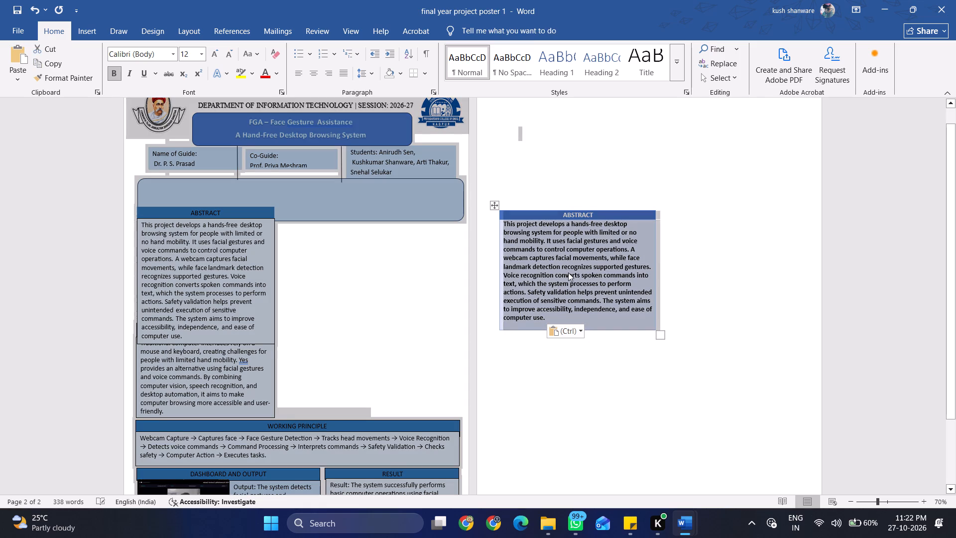
{"action": "left_click", "coordinate": [568, 272]}
{"action": "key", "text": "ctrl+a"}
{"action": "left_click", "coordinate": [568, 272]}
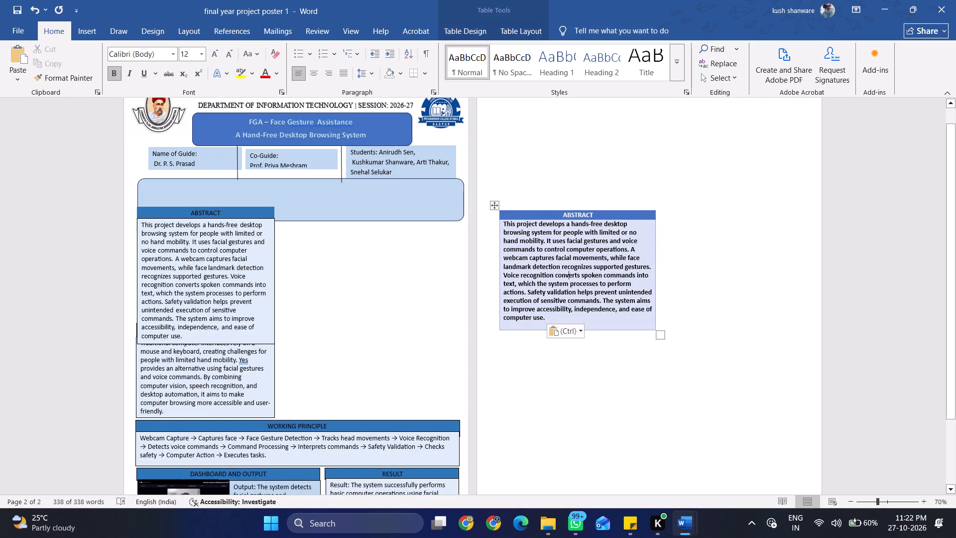
{"action": "left_click_drag", "start_coordinate": [551, 321], "coordinate": [503, 225]}
{"action": "key", "text": "ctrl+b"}
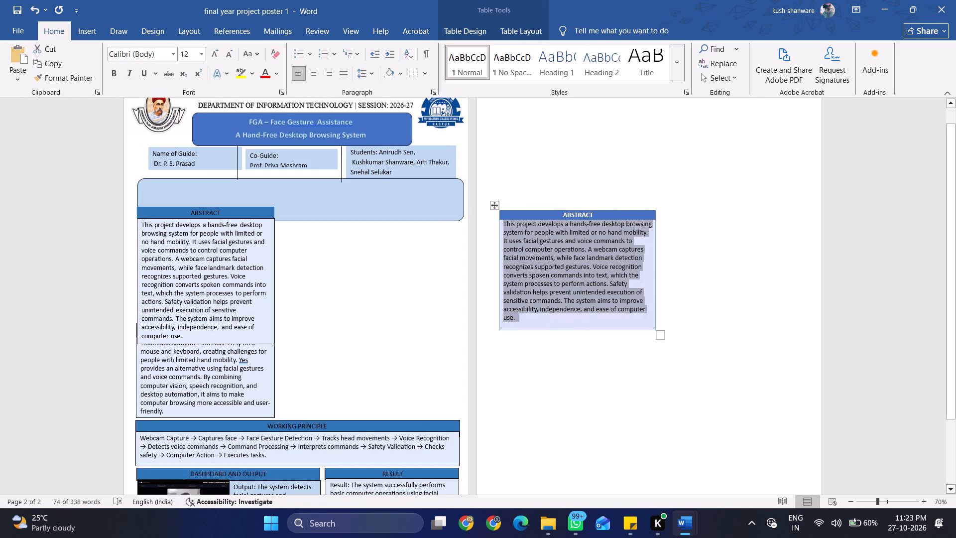
{"action": "left_click", "coordinate": [609, 376]}
Delete the original grouped ABSTRACT heading and text box from the first page.
{"action": "left_click", "coordinate": [219, 356]}
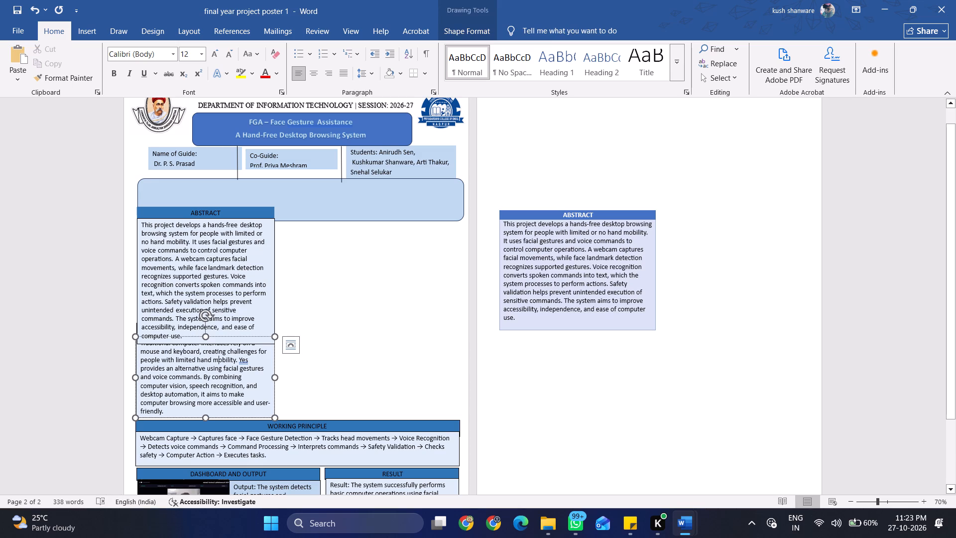
{"action": "left_click", "coordinate": [241, 220]}
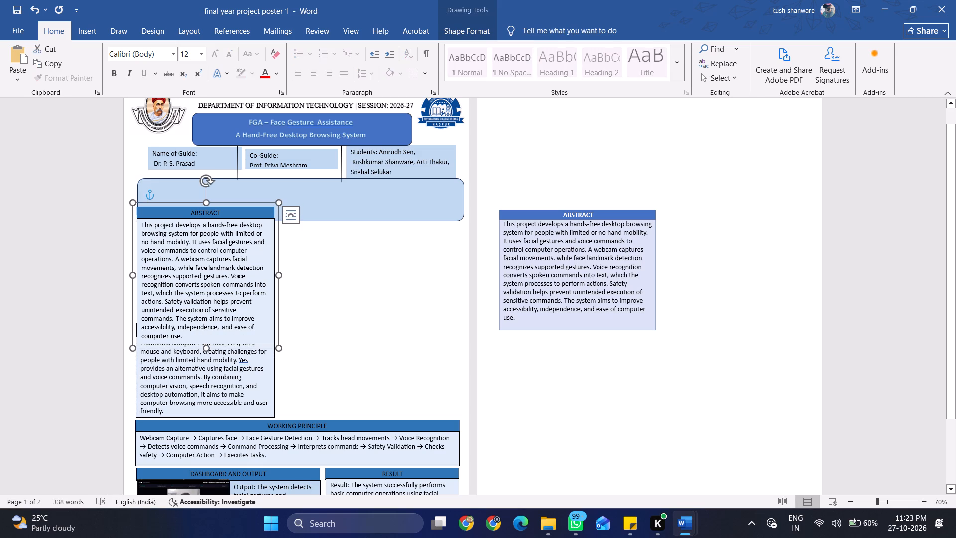
{"action": "key", "text": "Delete"}
Duplicate the ABSTRACT table's heading and body cells as a second column beside the first.
{"action": "left_click", "coordinate": [224, 360]}
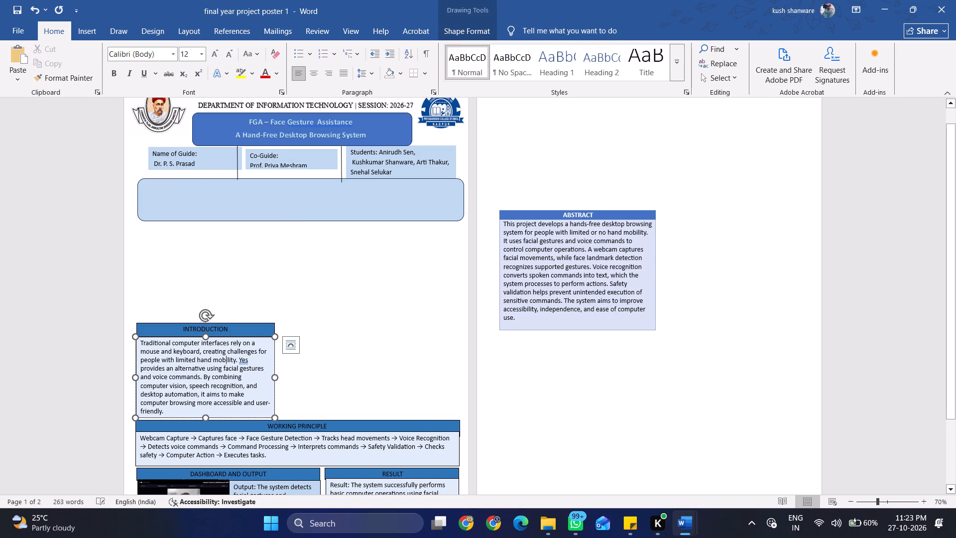
{"action": "left_click", "coordinate": [634, 211]}
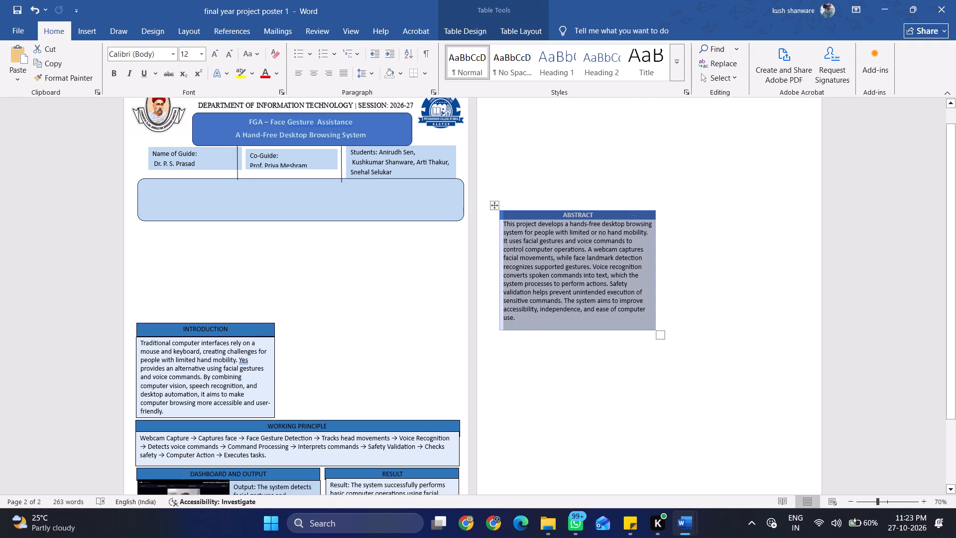
{"action": "key", "text": "ctrl+d"}
{"action": "left_click", "coordinate": [570, 395]}
{"action": "key", "text": "ctrl+c"}
{"action": "key", "text": "ctrl+v"}
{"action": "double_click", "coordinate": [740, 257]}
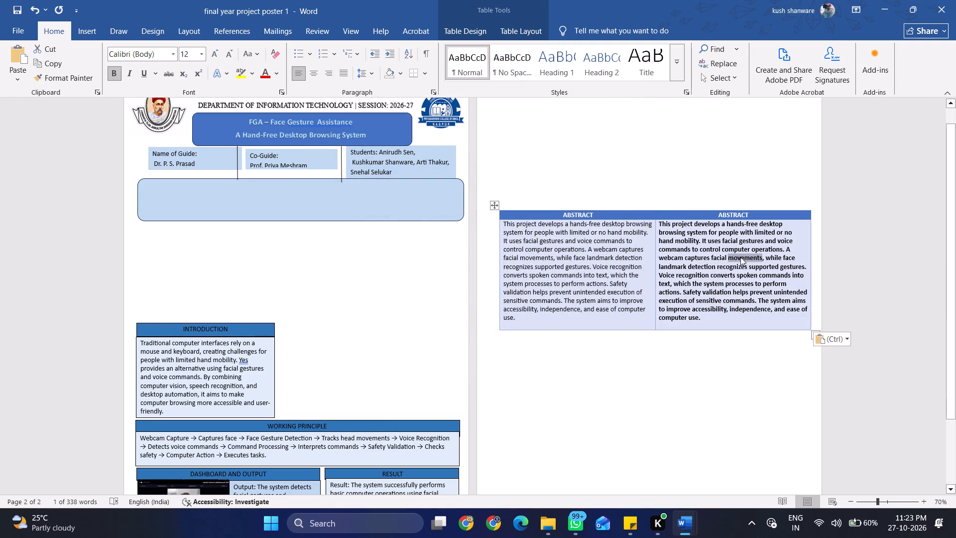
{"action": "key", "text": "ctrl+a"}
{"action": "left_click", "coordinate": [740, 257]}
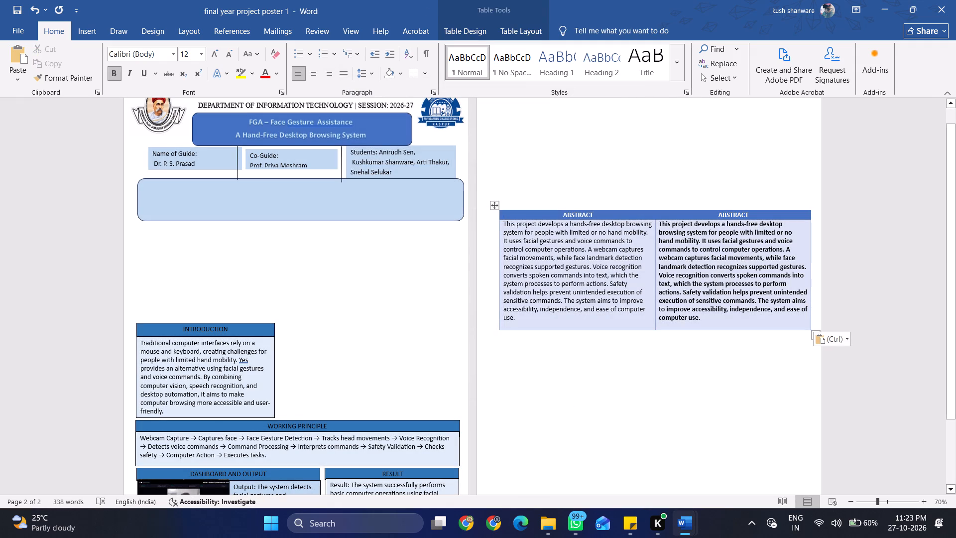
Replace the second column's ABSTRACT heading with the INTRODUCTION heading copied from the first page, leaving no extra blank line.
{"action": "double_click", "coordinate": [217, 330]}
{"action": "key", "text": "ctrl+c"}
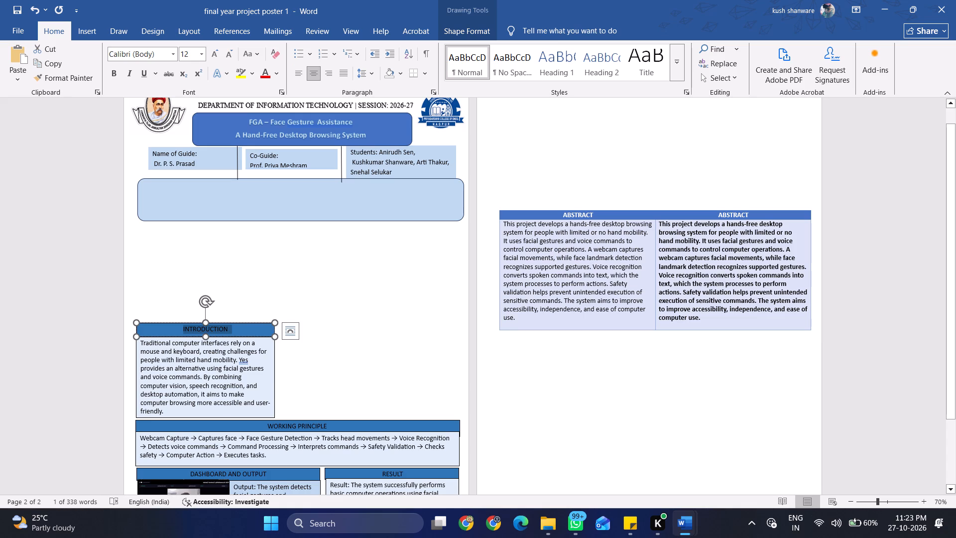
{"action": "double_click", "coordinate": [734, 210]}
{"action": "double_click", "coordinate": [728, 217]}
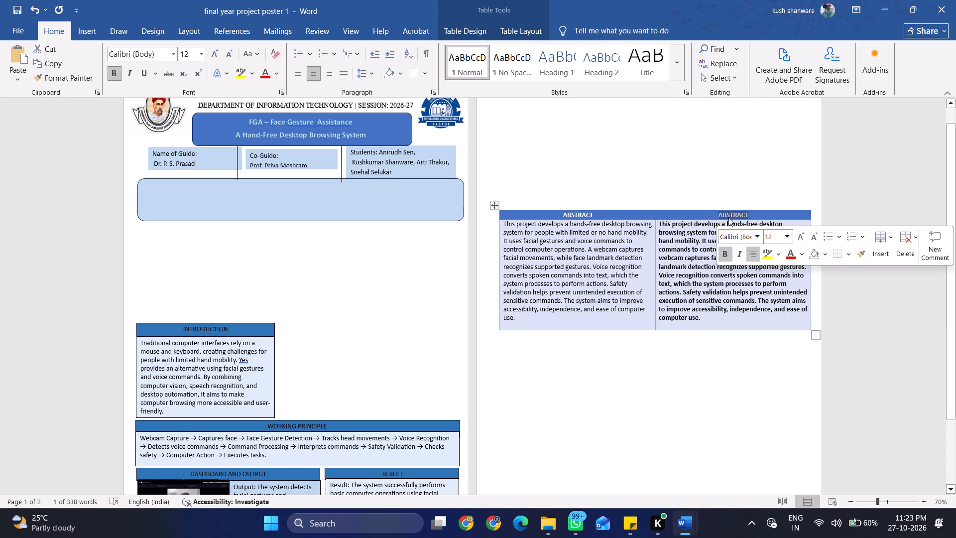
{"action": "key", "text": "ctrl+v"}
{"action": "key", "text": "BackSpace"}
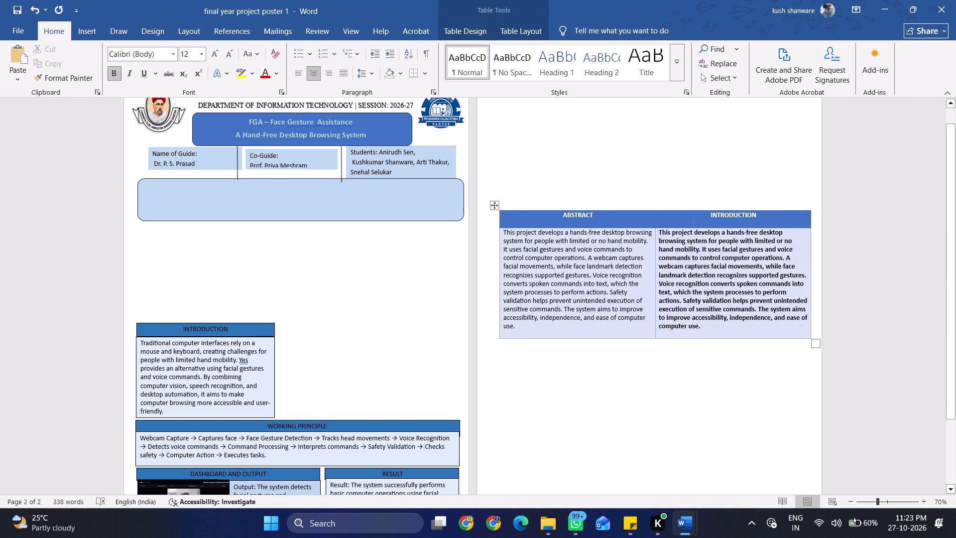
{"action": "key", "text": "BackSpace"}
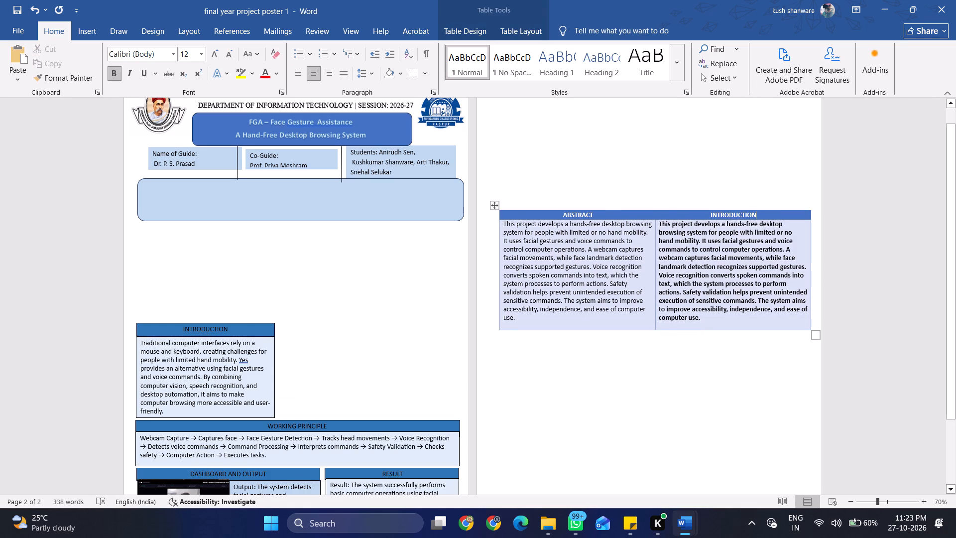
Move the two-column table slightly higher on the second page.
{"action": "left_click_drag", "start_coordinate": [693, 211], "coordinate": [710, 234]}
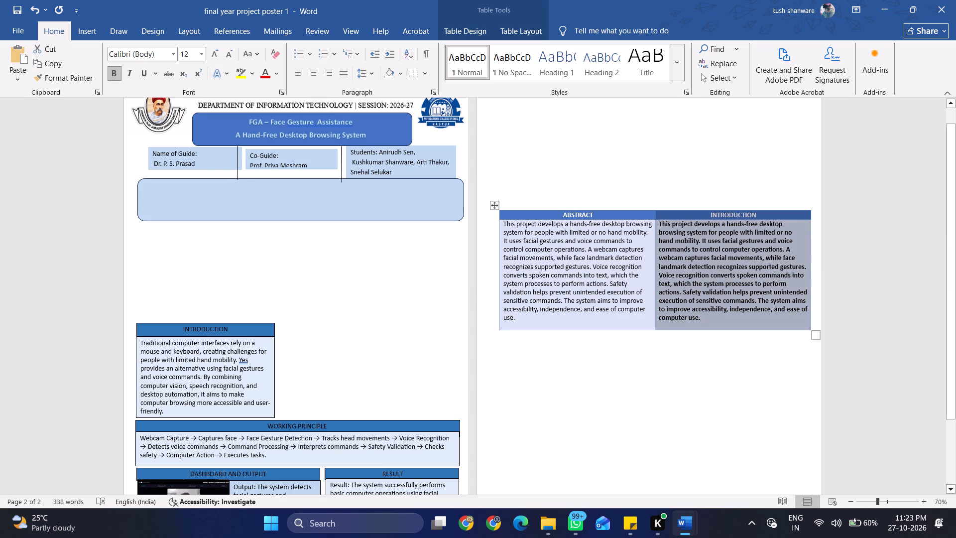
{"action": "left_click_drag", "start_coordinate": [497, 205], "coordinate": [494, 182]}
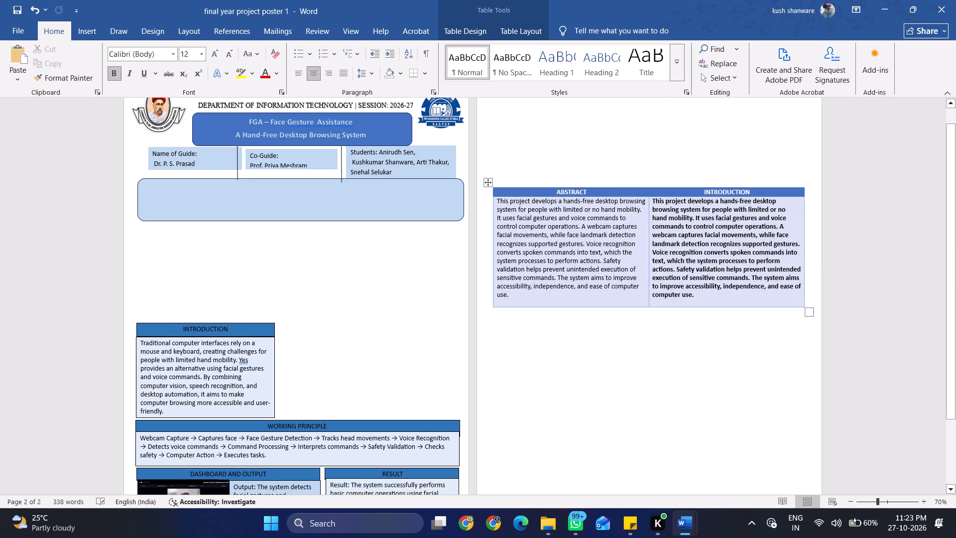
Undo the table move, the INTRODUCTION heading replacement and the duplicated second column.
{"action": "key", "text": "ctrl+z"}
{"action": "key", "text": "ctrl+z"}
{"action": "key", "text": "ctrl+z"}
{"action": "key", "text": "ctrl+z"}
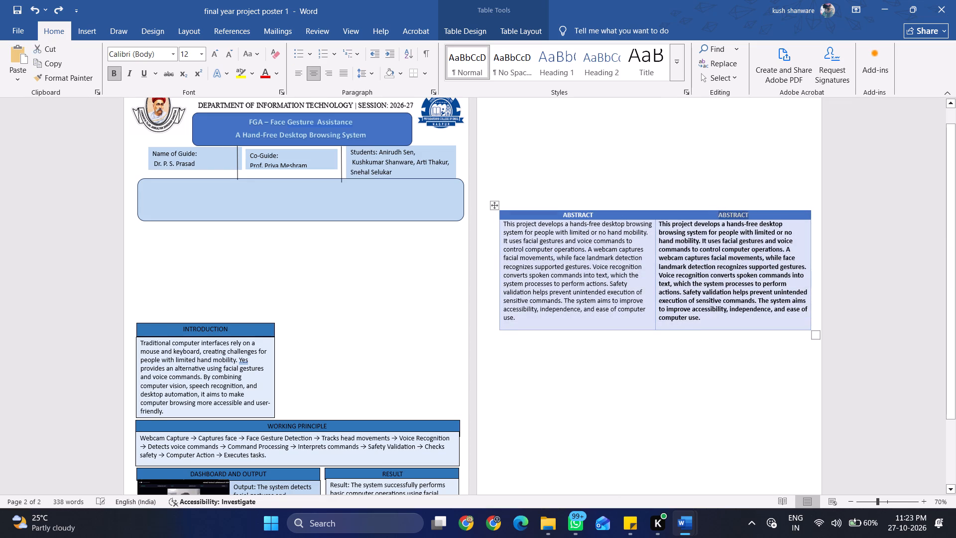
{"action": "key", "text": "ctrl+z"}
Copy the ABSTRACT heading and body cells, and move their table up and to the right on the second page.
{"action": "key", "text": "ctrl+c"}
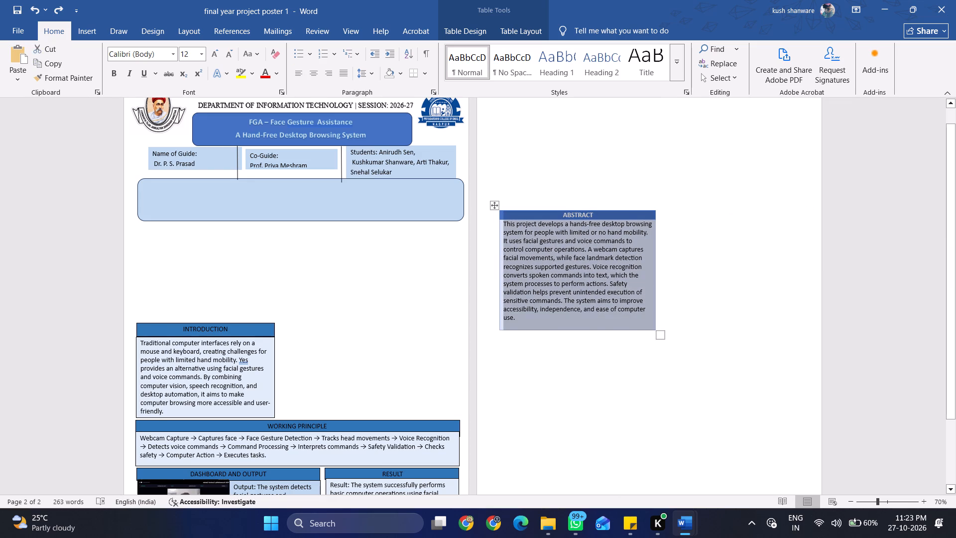
{"action": "left_click_drag", "start_coordinate": [722, 478], "coordinate": [694, 467]}
{"action": "left_click_drag", "start_coordinate": [491, 206], "coordinate": [536, 165]}
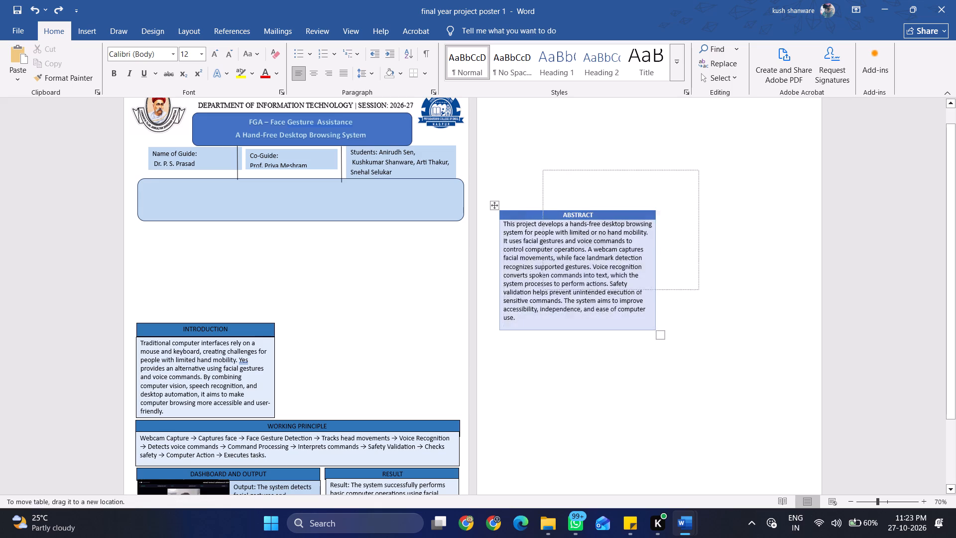
{"action": "left_click_drag", "start_coordinate": [536, 165], "coordinate": [537, 164]}
Paste the copied ABSTRACT cells outside the original table as a separate table, using the Merge Formatting paste option.
{"action": "key", "text": "ctrl+v"}
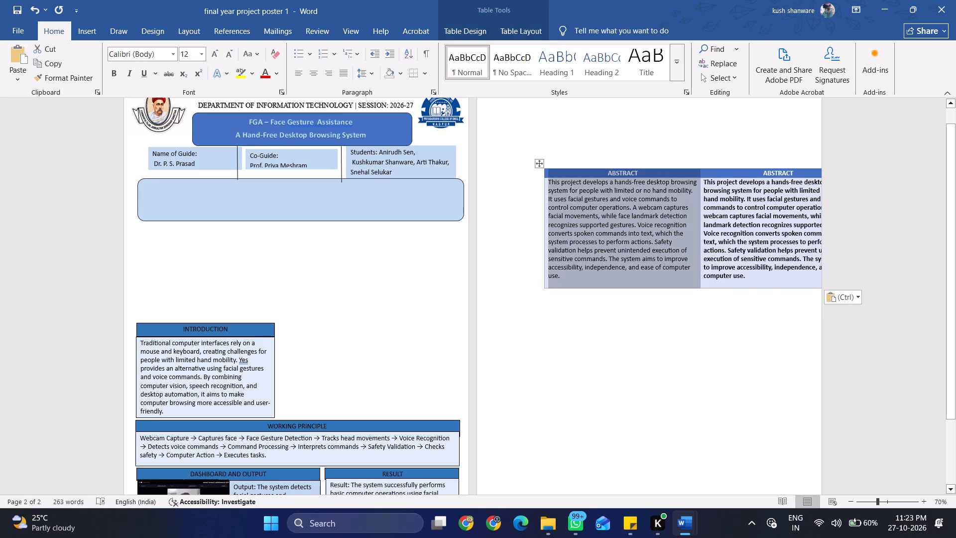
{"action": "key", "text": "ctrl+z"}
{"action": "left_click", "coordinate": [597, 366]}
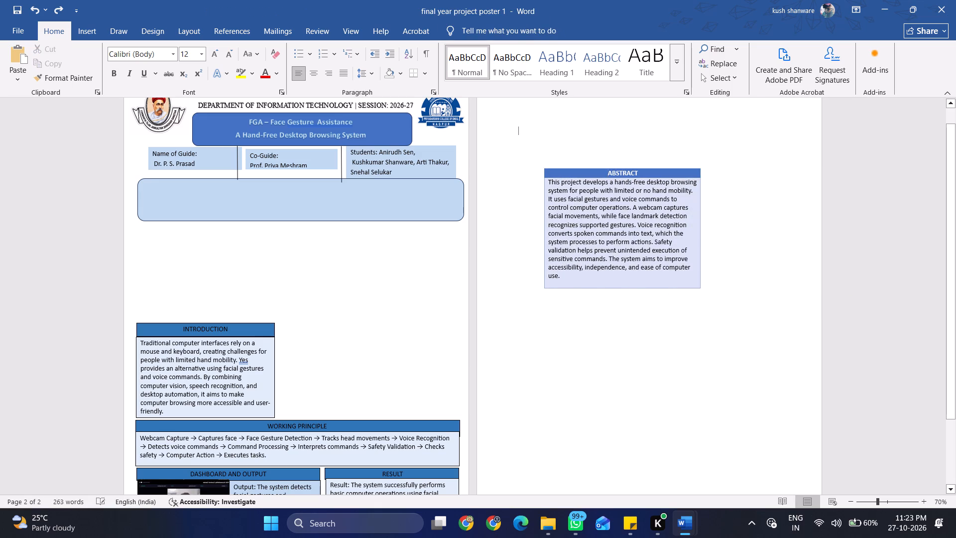
{"action": "right_click", "coordinate": [597, 366]}
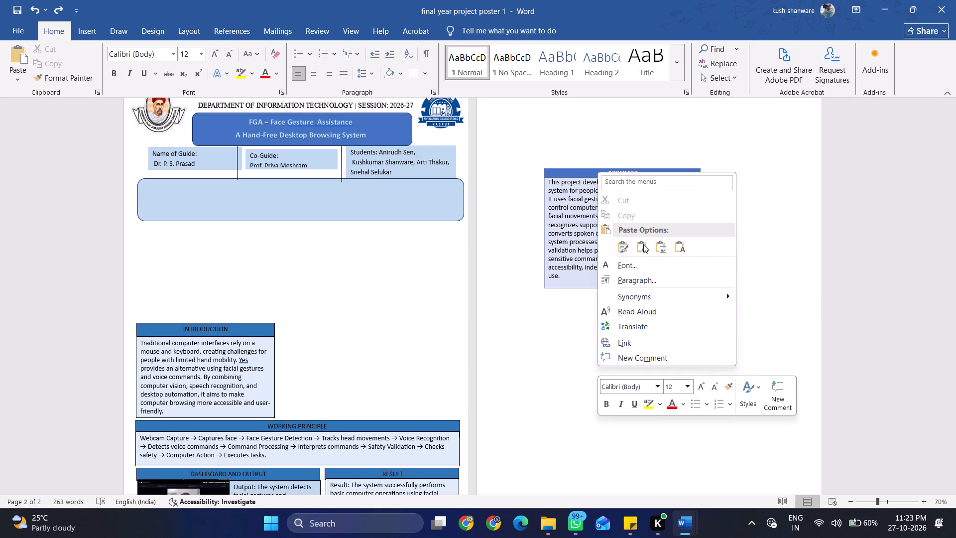
{"action": "left_click", "coordinate": [640, 244]}
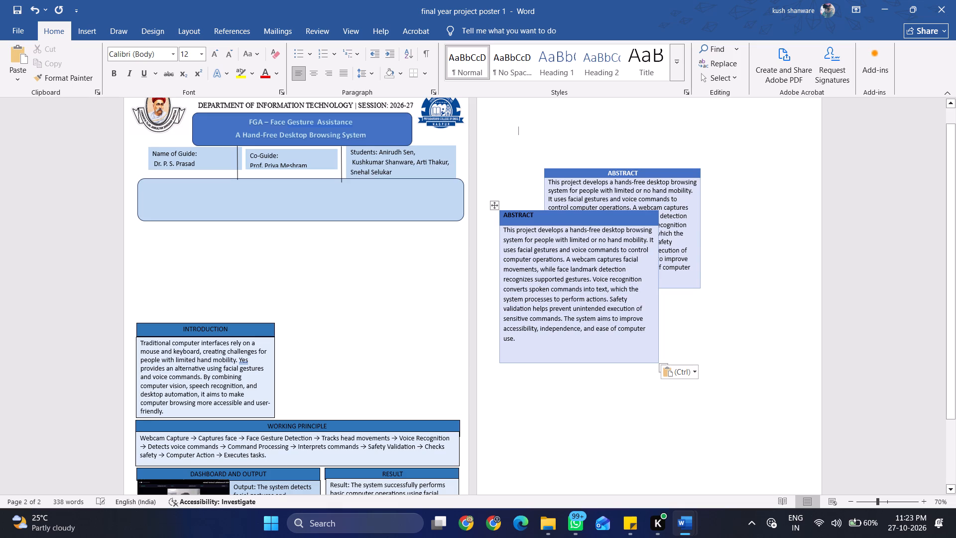
Clear the ABSTRACT heading text from the newly pasted table's header cell.
{"action": "double_click", "coordinate": [542, 221]}
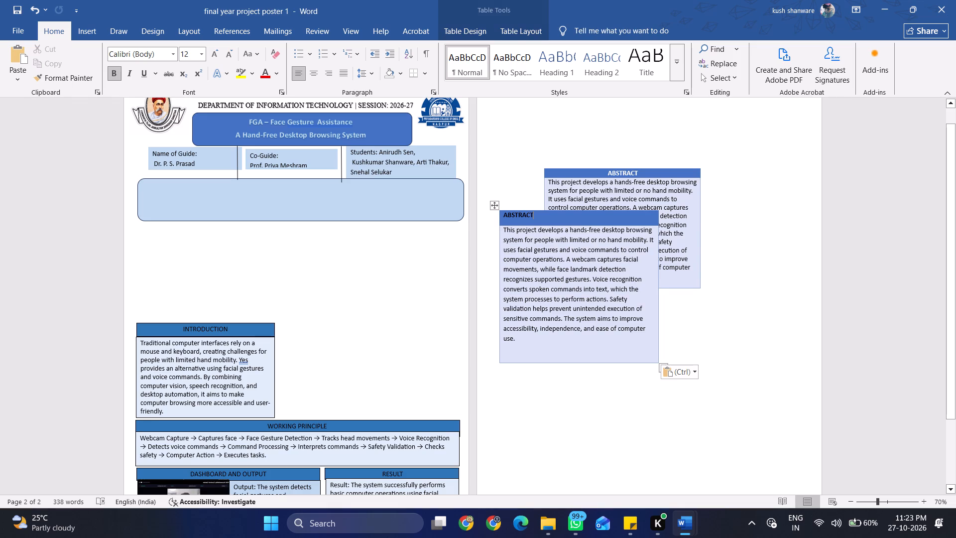
{"action": "key", "text": "ctrl+a"}
{"action": "left_click", "coordinate": [542, 221]}
{"action": "left_click_drag", "start_coordinate": [536, 217], "coordinate": [508, 219]}
{"action": "key", "text": "BackSpace"}
{"action": "key", "text": "BackSpace"}
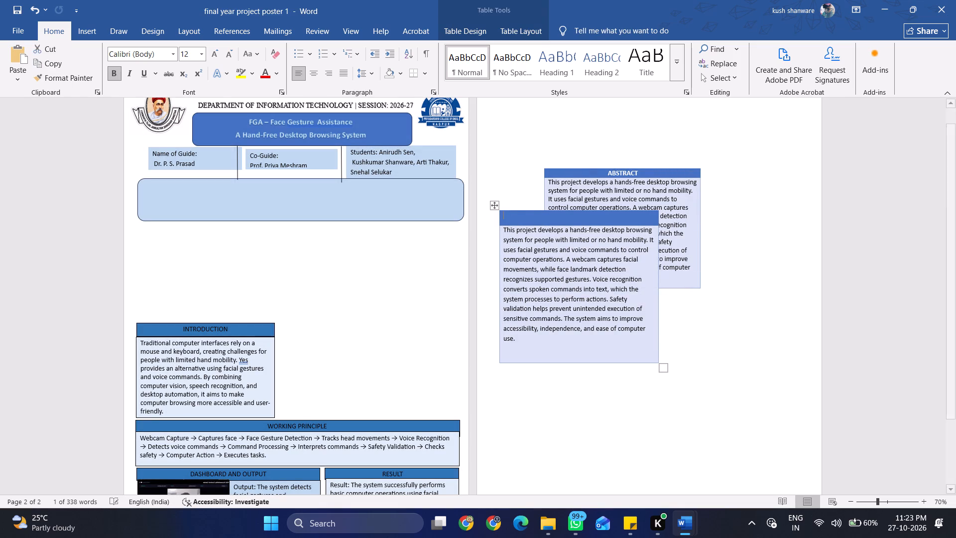
{"action": "key", "text": "ctrl+v"}
{"action": "key", "text": "ctrl+z"}
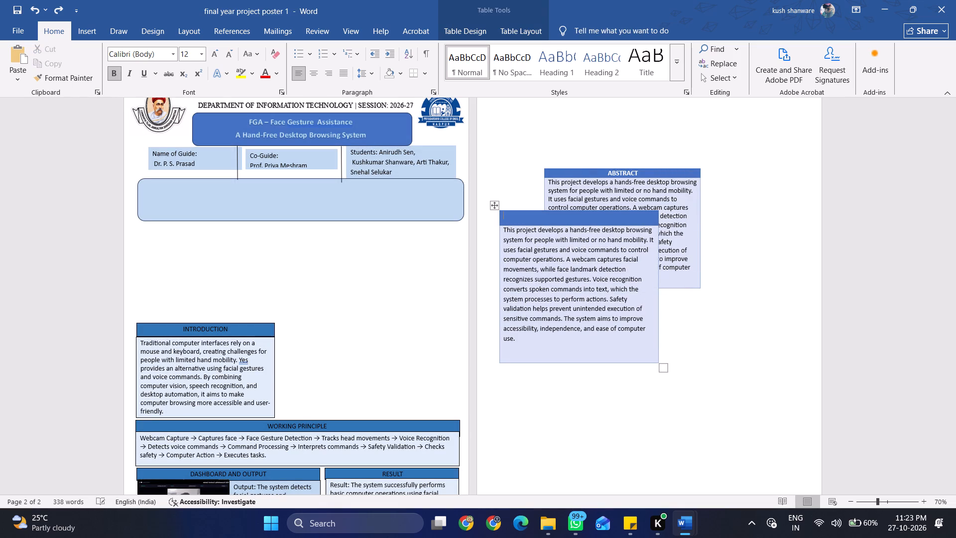
Copy the INTRODUCTION heading from its first-page text box into the empty header cell, leaving no extra blank line.
{"action": "left_click", "coordinate": [243, 332]}
{"action": "left_click_drag", "start_coordinate": [243, 332], "coordinate": [185, 332]}
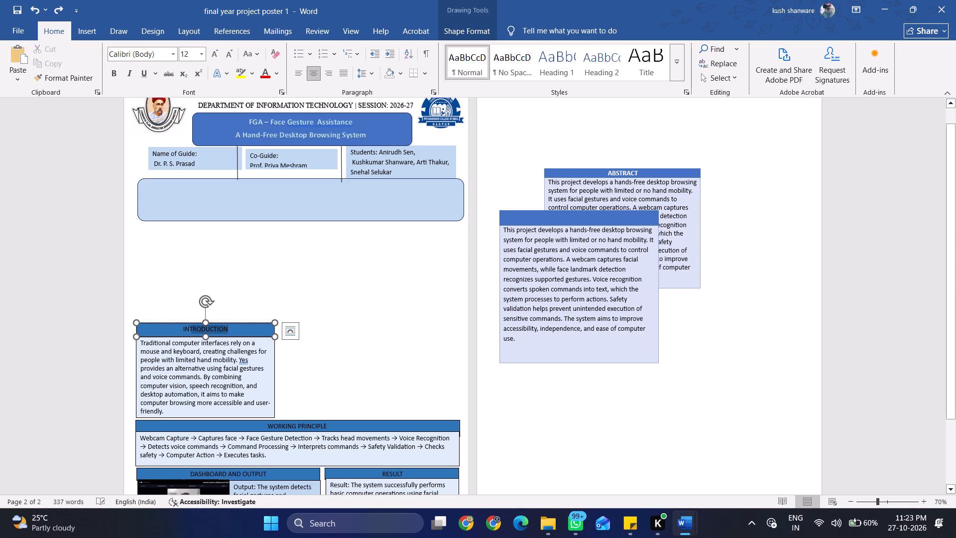
{"action": "left_click_drag", "start_coordinate": [185, 332], "coordinate": [182, 332]}
{"action": "key", "text": "ctrl+c"}
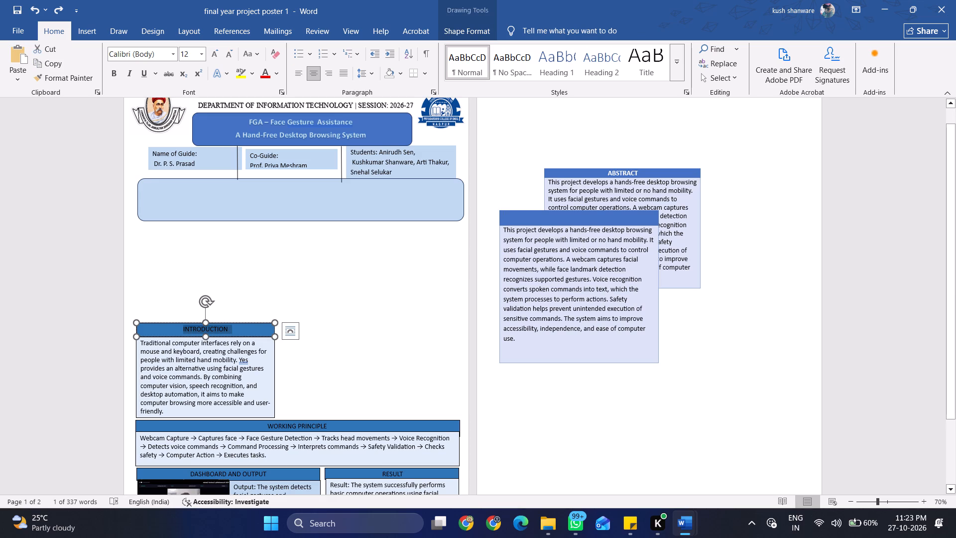
{"action": "left_click", "coordinate": [569, 219]}
{"action": "key", "text": "ctrl+v"}
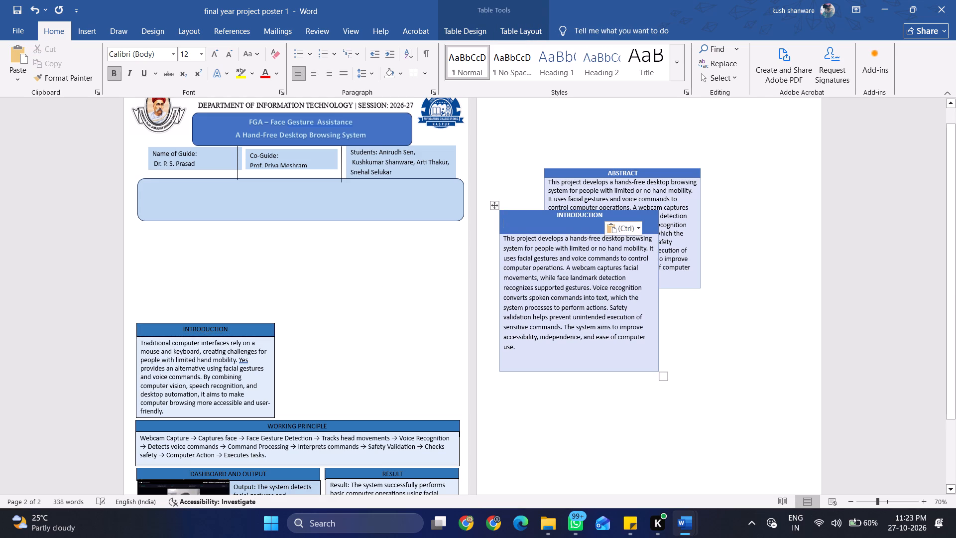
{"action": "key", "text": "BackSpace"}
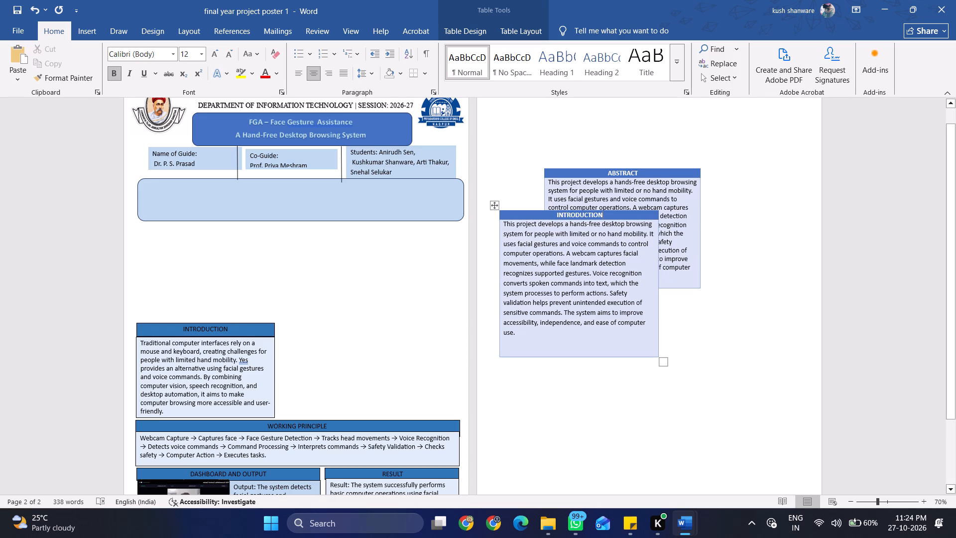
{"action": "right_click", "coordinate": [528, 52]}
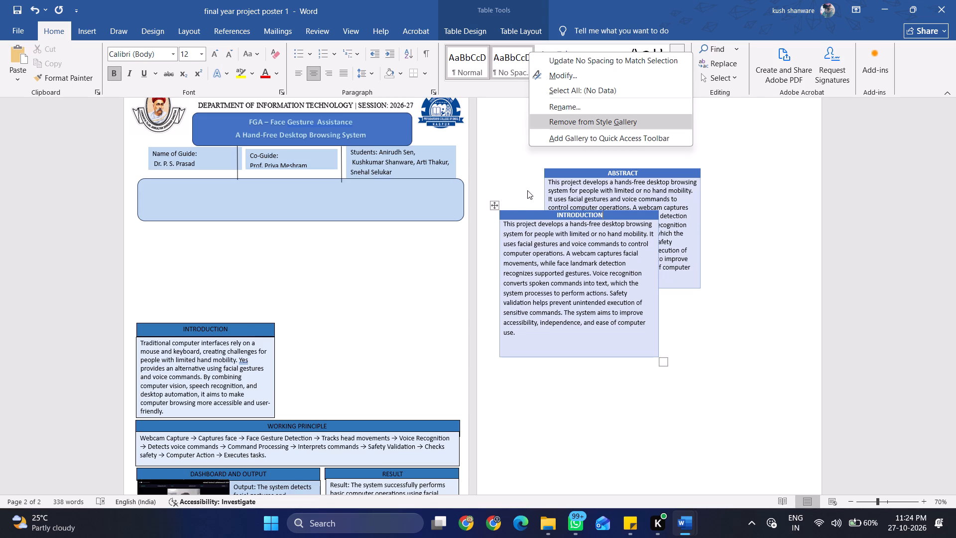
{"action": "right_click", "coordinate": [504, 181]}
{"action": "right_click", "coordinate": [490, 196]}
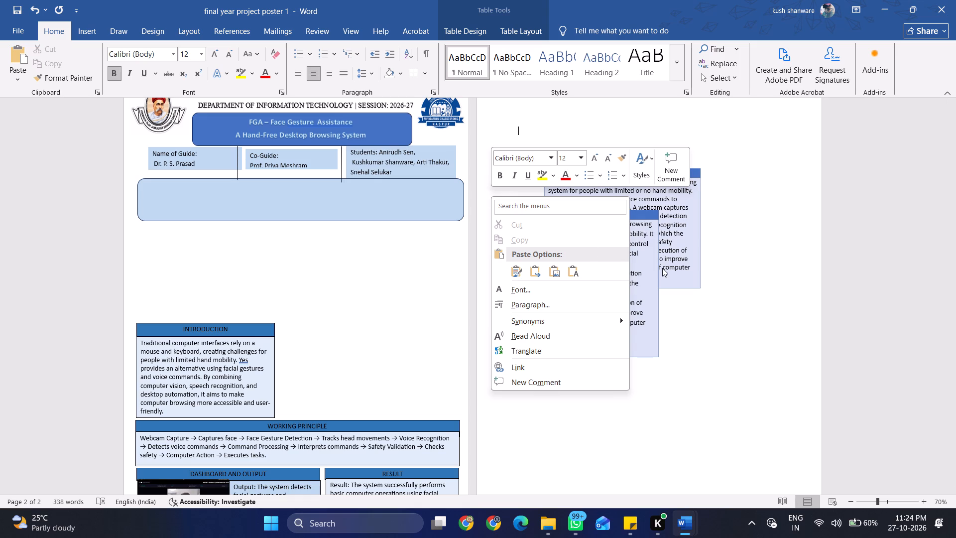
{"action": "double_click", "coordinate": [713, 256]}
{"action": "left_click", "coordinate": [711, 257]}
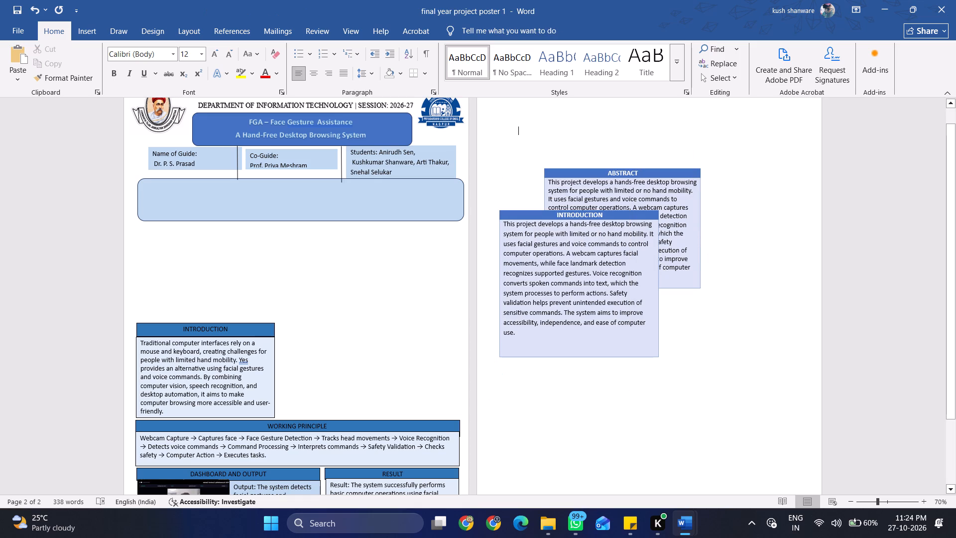
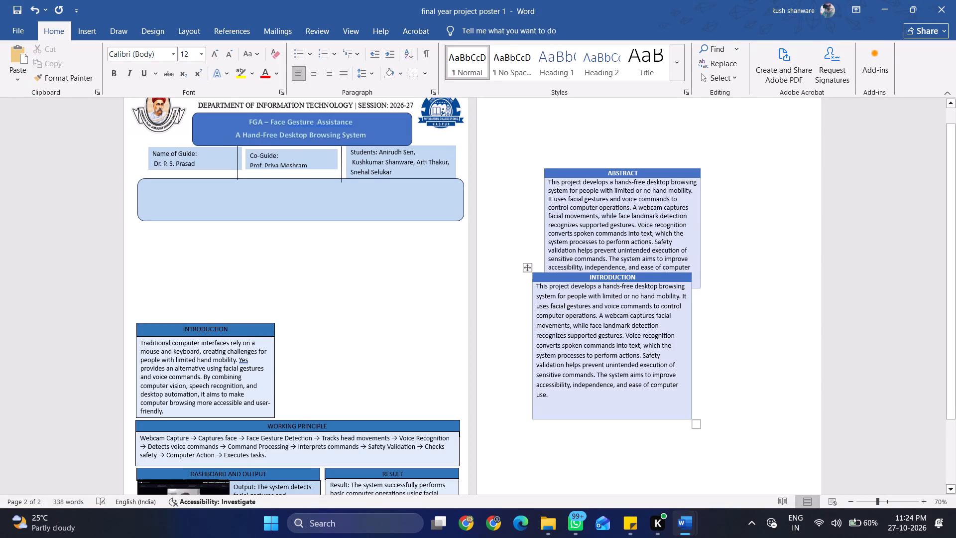
Move the INTRODUCTION table down and slightly right so it sits clear below the ABSTRACT table on the second page.
{"action": "left_click", "coordinate": [529, 268]}
{"action": "left_click_drag", "start_coordinate": [529, 268], "coordinate": [544, 321]}
{"action": "left_click_drag", "start_coordinate": [544, 321], "coordinate": [545, 326]}
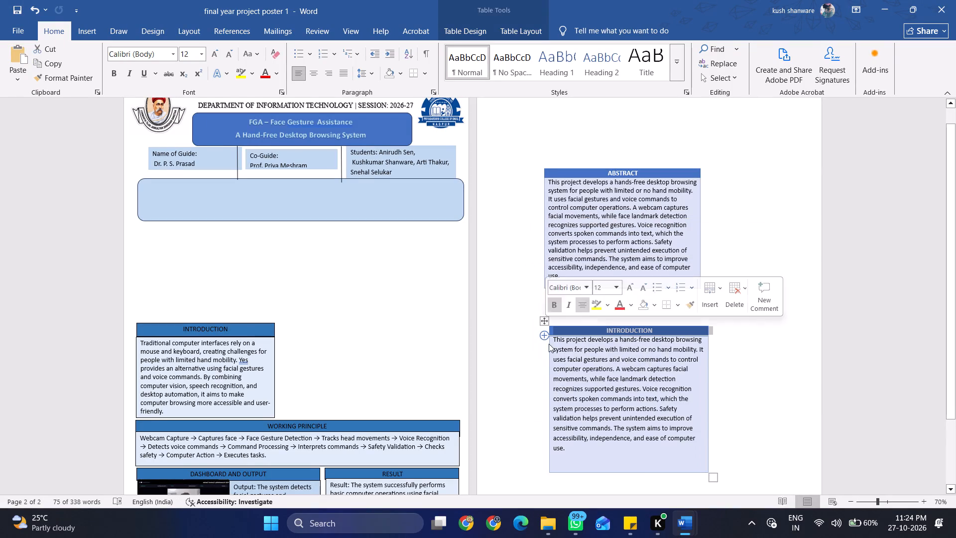
{"action": "double_click", "coordinate": [549, 344]}
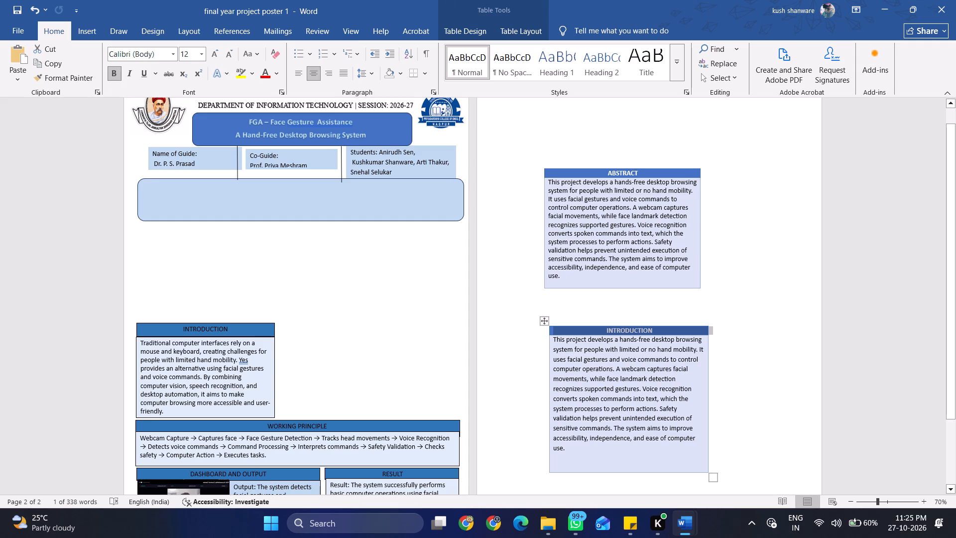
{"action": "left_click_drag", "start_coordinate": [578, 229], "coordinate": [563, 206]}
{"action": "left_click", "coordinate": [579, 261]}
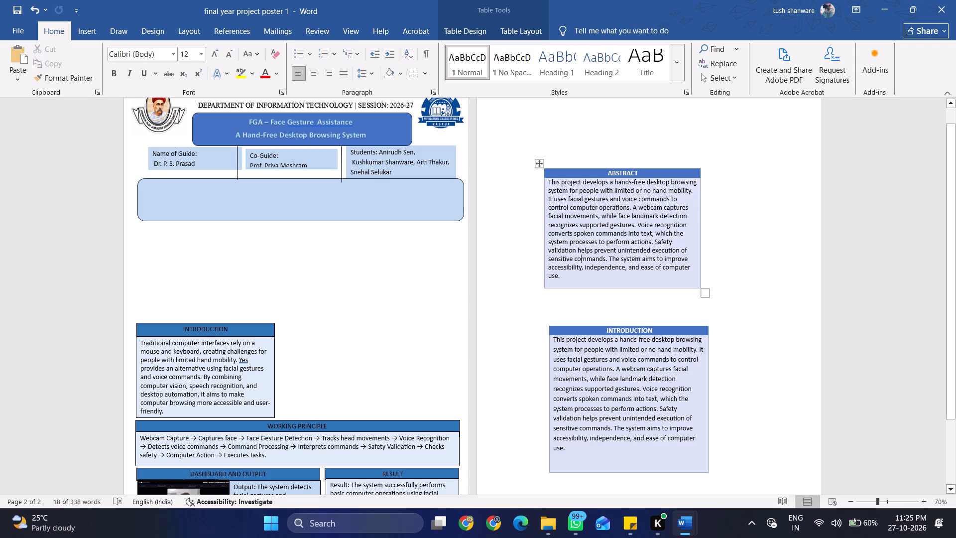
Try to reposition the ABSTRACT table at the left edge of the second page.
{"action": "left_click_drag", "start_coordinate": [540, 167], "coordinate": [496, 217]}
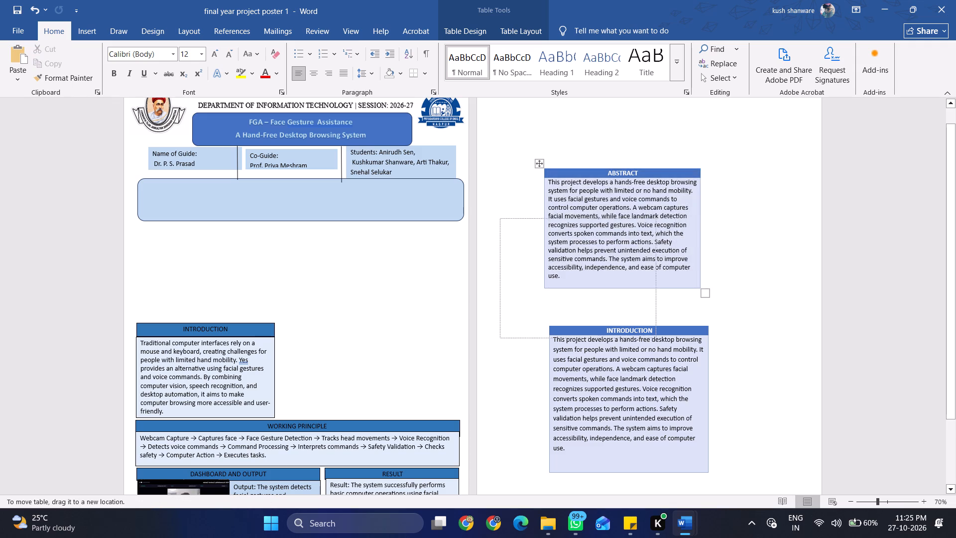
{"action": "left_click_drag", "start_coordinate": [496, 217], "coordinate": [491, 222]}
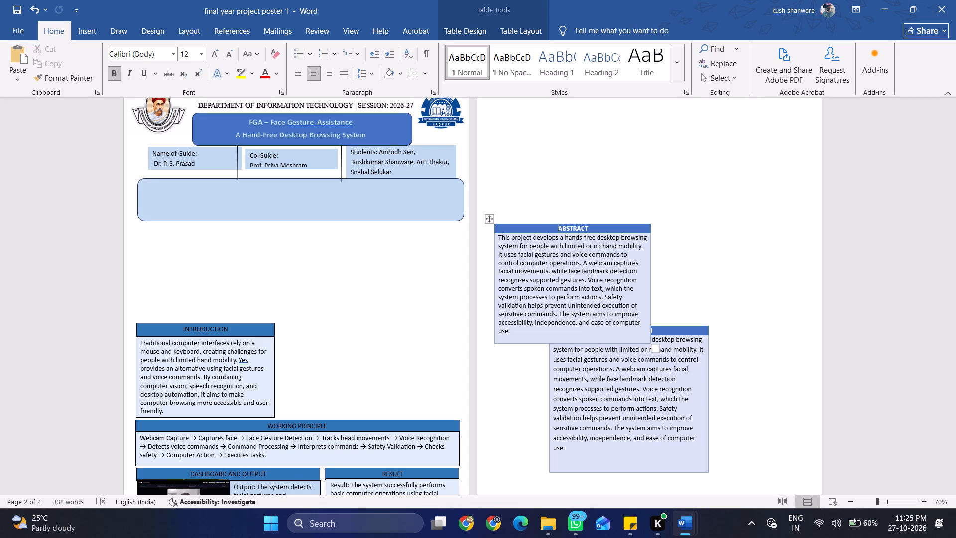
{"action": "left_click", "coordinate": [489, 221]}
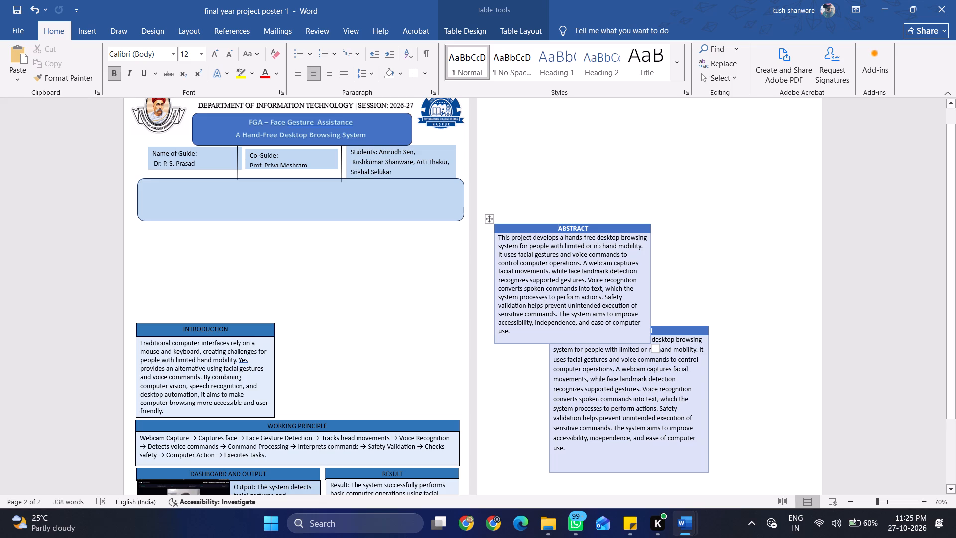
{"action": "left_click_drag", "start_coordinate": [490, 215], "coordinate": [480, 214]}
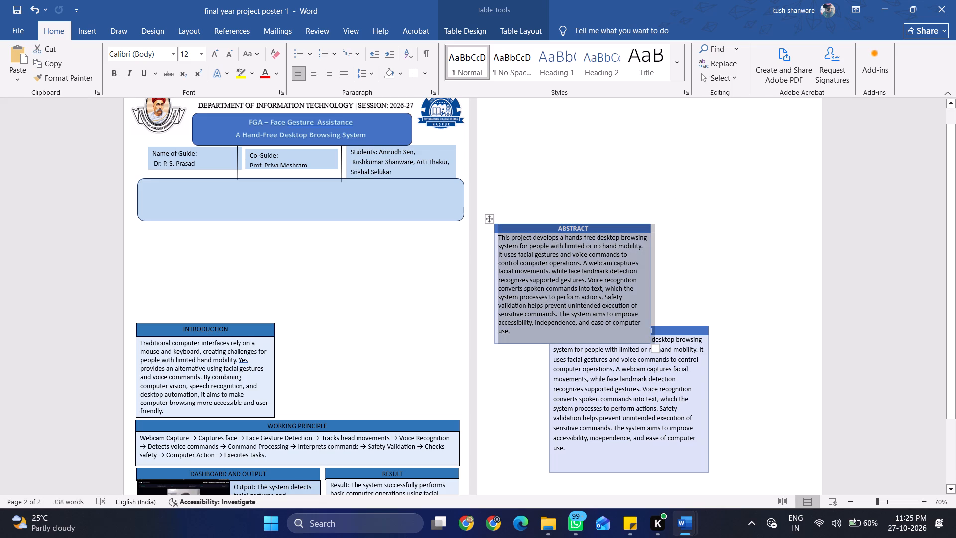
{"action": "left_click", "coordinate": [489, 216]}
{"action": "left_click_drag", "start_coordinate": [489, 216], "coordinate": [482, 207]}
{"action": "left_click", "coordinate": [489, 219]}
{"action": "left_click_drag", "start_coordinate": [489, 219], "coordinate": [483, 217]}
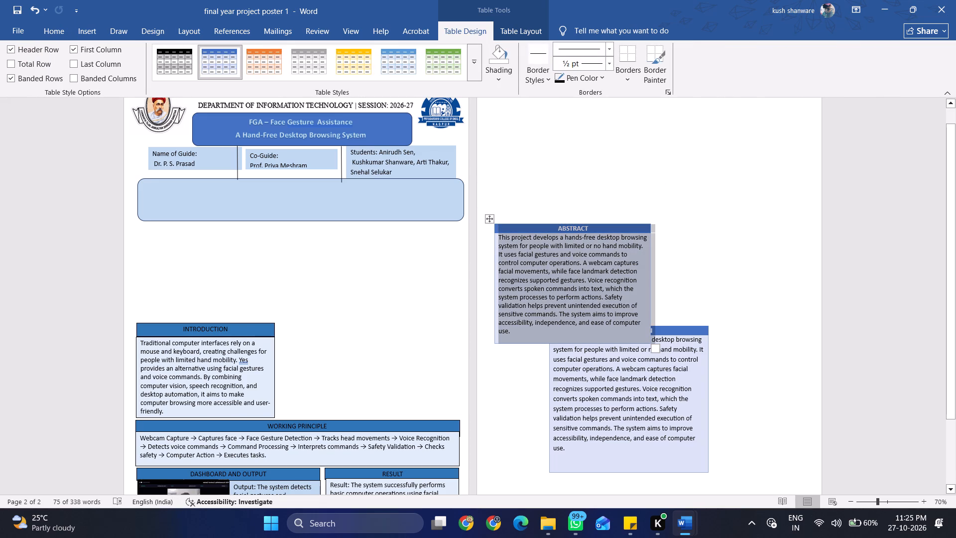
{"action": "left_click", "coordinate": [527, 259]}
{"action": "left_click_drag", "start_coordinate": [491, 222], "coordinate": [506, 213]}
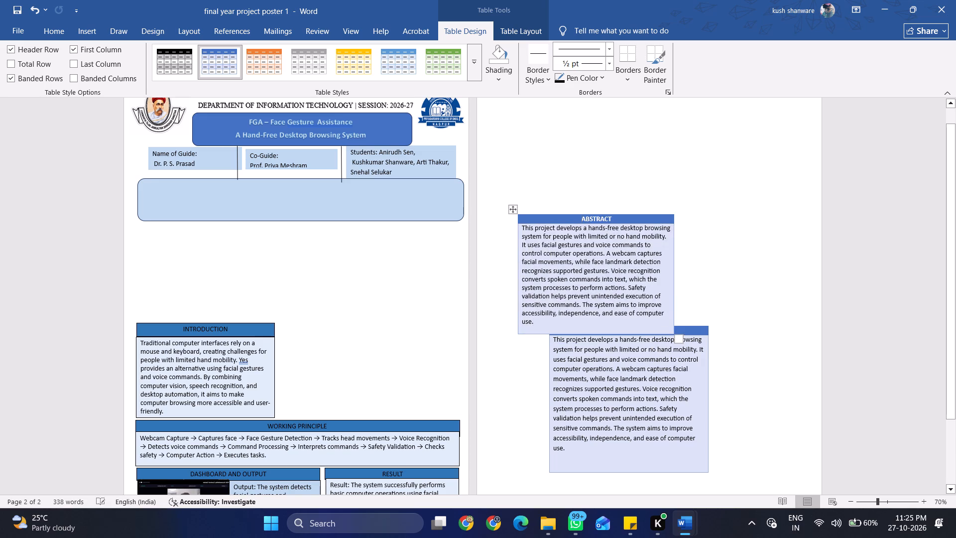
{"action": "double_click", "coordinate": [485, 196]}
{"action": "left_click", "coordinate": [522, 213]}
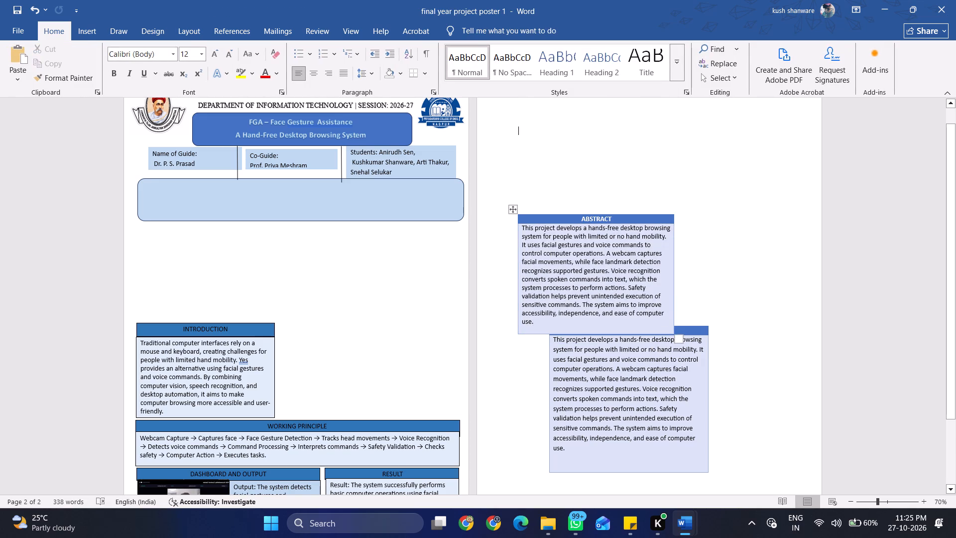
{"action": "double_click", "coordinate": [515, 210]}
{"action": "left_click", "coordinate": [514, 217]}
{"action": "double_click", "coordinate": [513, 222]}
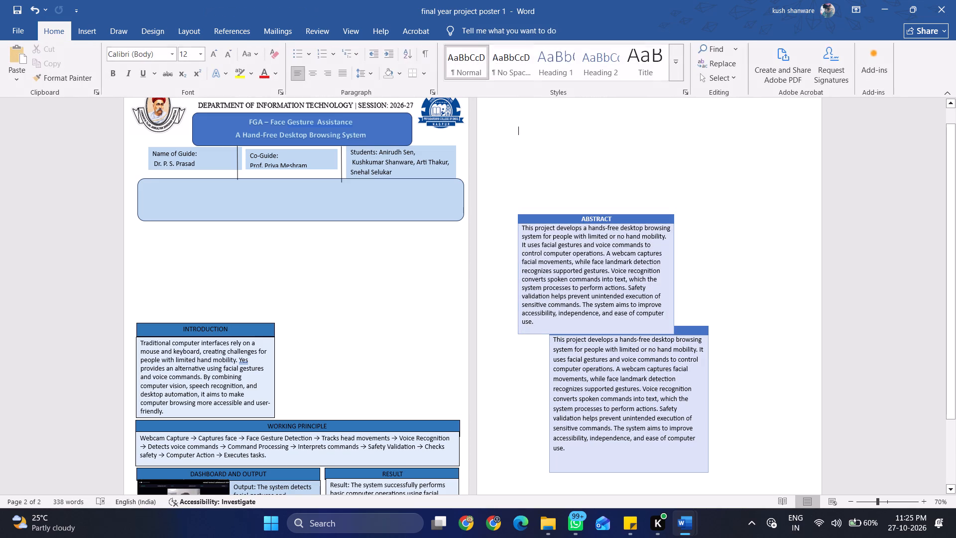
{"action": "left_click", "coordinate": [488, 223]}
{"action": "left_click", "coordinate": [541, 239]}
Undo all the ABSTRACT and INTRODUCTION table work, stopping at a blank second page.
{"action": "key", "text": "ctrl+z"}
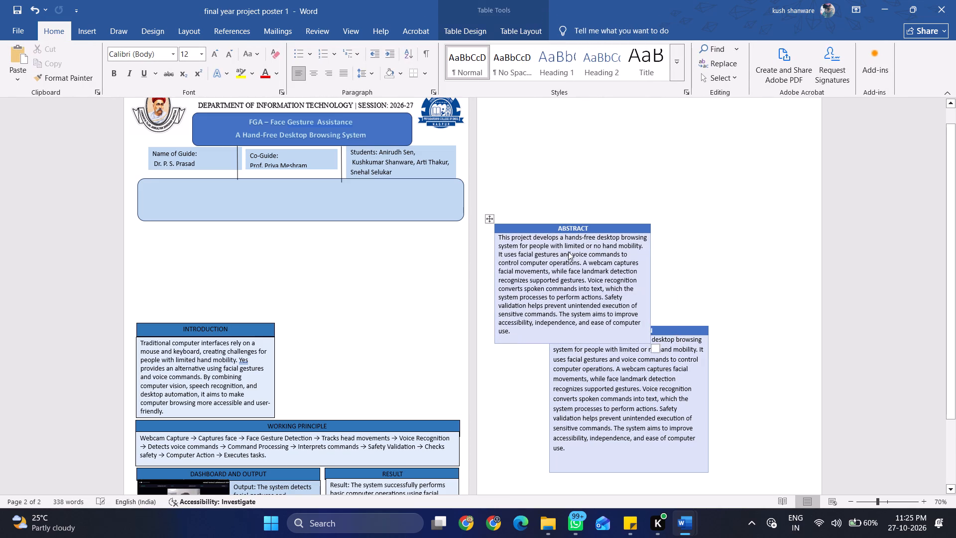
{"action": "key", "text": "ctrl+z"}
{"action": "key", "text": "ctrl+z"}
{"action": "key", "text": "ctrl+z"}
{"action": "key", "text": "ctrl+z"}
{"action": "key", "text": "ctrl+z"}
{"action": "key", "text": "ctrl+z"}
{"action": "key", "text": "ctrl+z"}
{"action": "key", "text": "ctrl+z"}
{"action": "key", "text": "ctrl+z"}
{"action": "key", "text": "ctrl+z"}
{"action": "key", "text": "ctrl+z"}
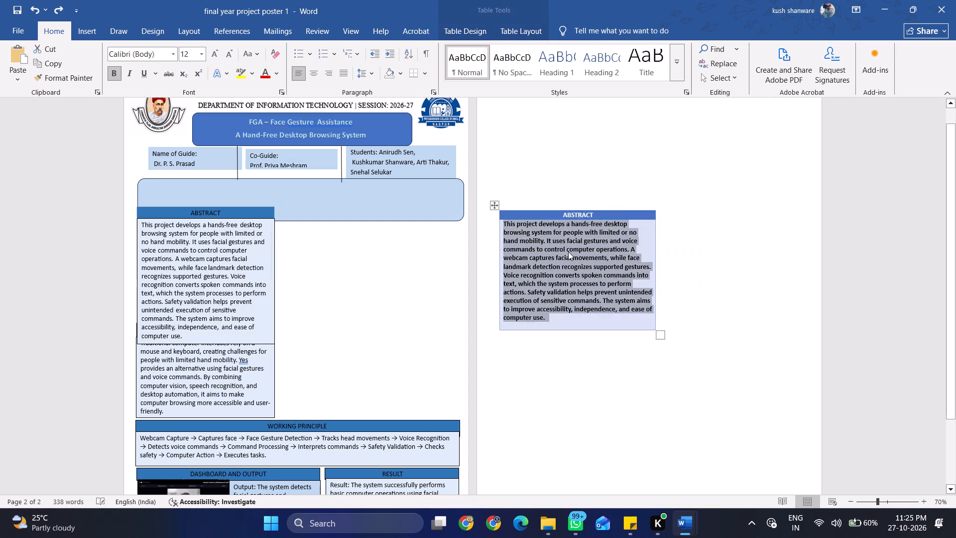
{"action": "key", "text": "ctrl+z"}
{"action": "key", "text": "ctrl+z"}
{"action": "key", "text": "ctrl+z"}
{"action": "key", "text": "ctrl+z"}
{"action": "key", "text": "ctrl+z"}
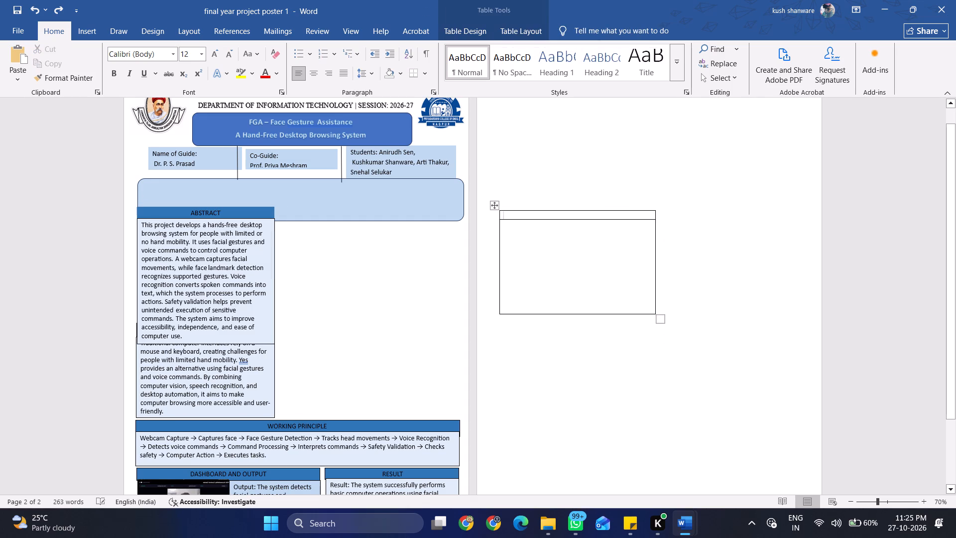
{"action": "key", "text": "ctrl+z"}
{"action": "key", "text": "ctrl+z"}
{"action": "key", "text": "ctrl+z"}
{"action": "key", "text": "ctrl+z"}
{"action": "key", "text": "ctrl+z"}
{"action": "key", "text": "ctrl+z"}
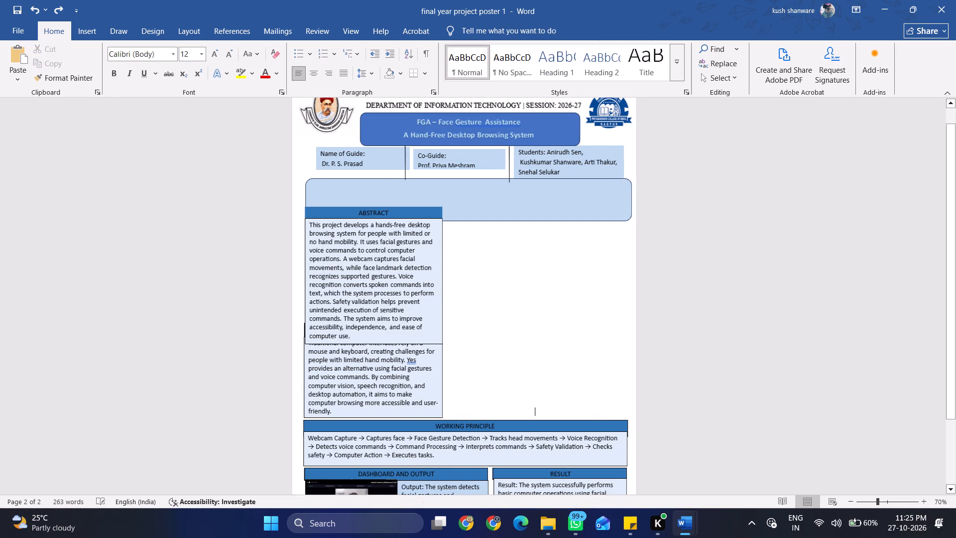
{"action": "key", "text": "ctrl+y"}
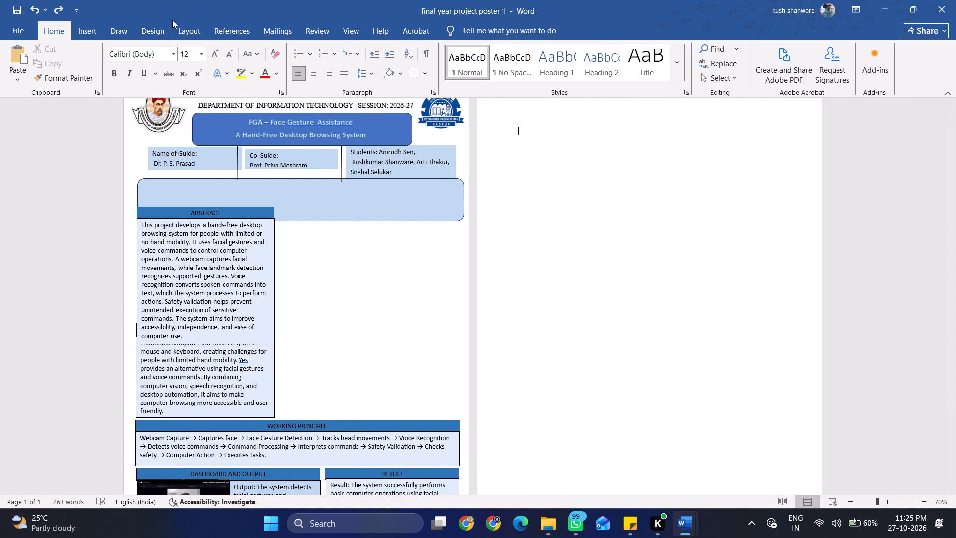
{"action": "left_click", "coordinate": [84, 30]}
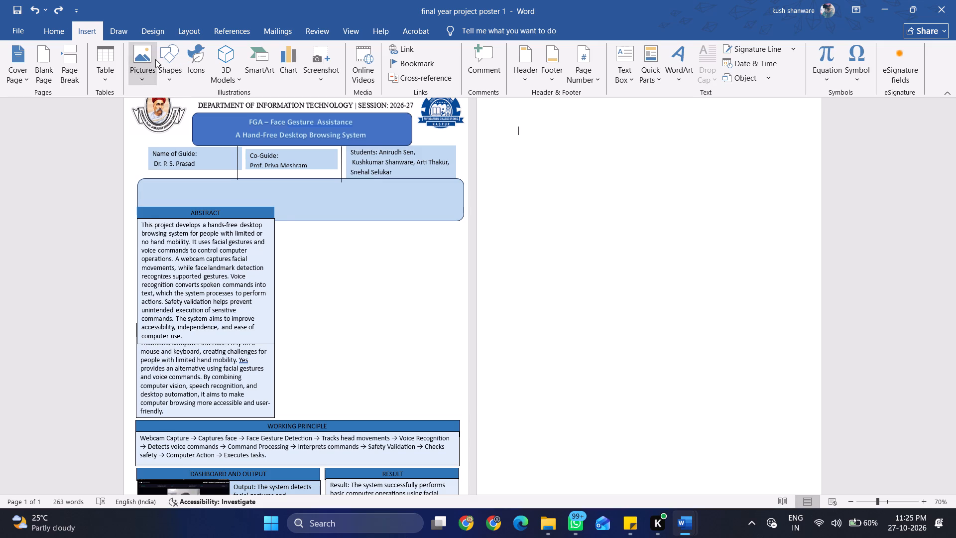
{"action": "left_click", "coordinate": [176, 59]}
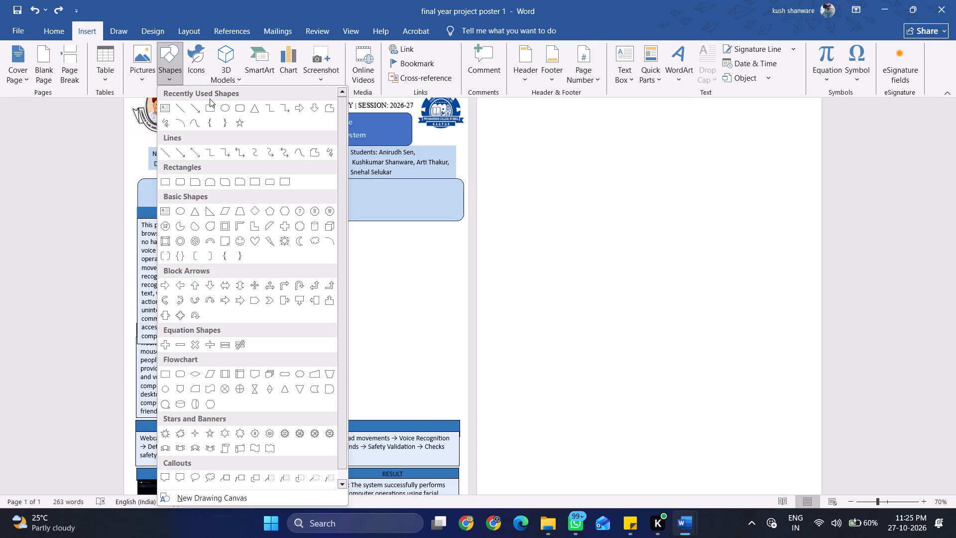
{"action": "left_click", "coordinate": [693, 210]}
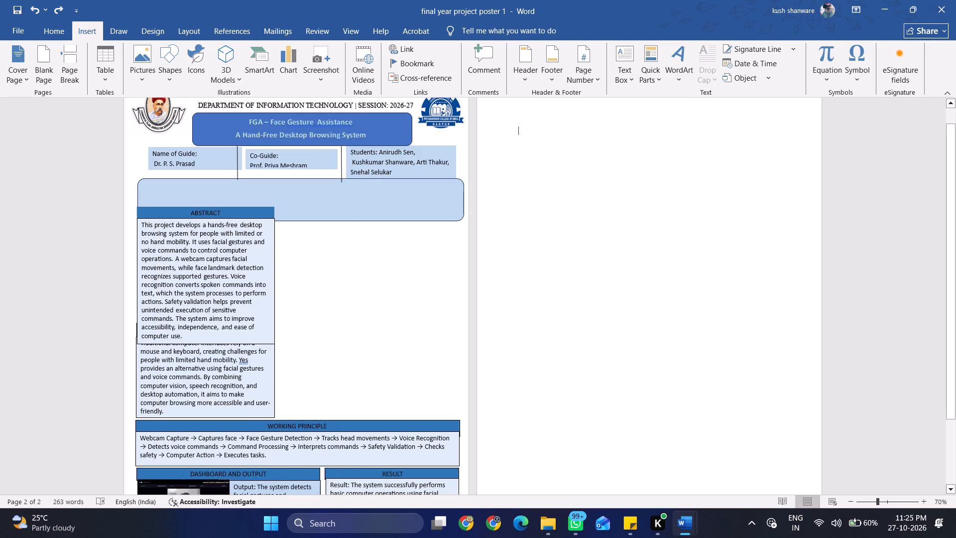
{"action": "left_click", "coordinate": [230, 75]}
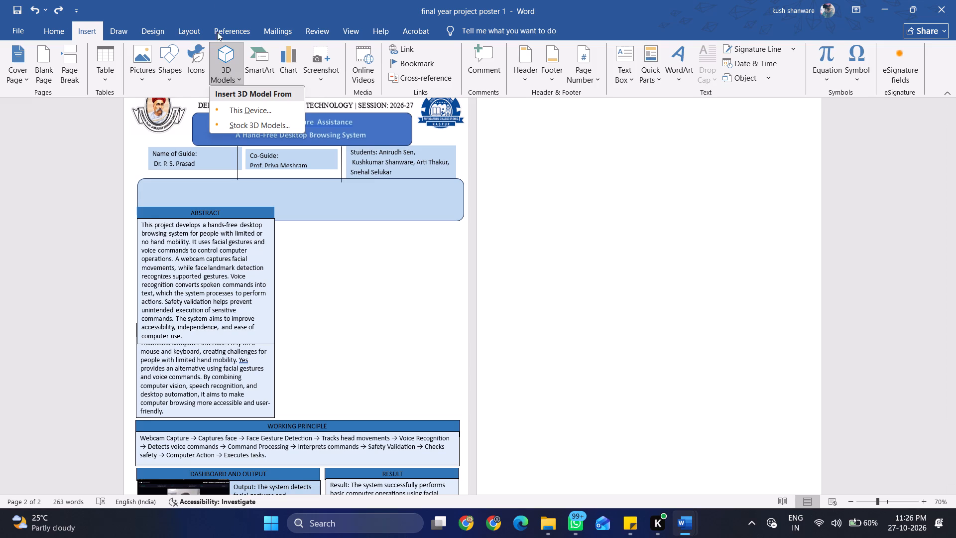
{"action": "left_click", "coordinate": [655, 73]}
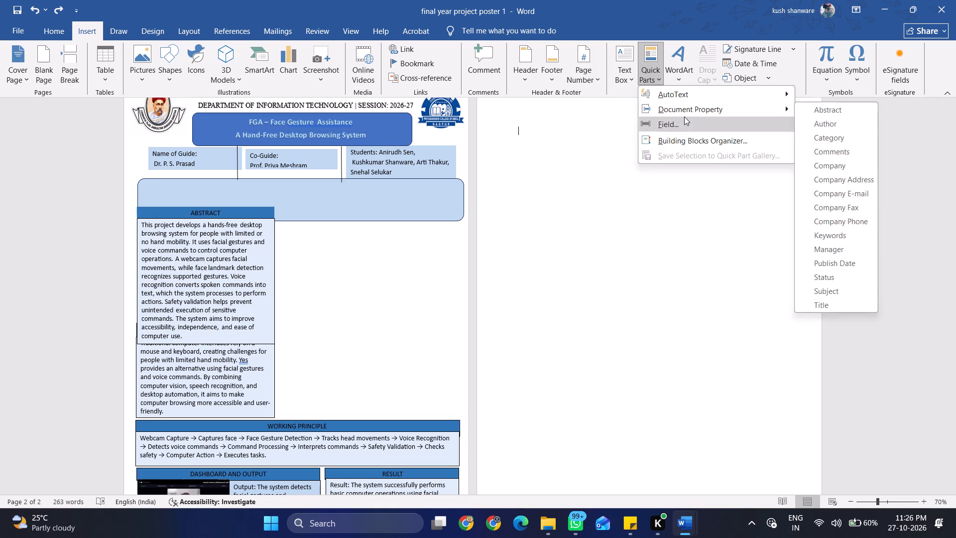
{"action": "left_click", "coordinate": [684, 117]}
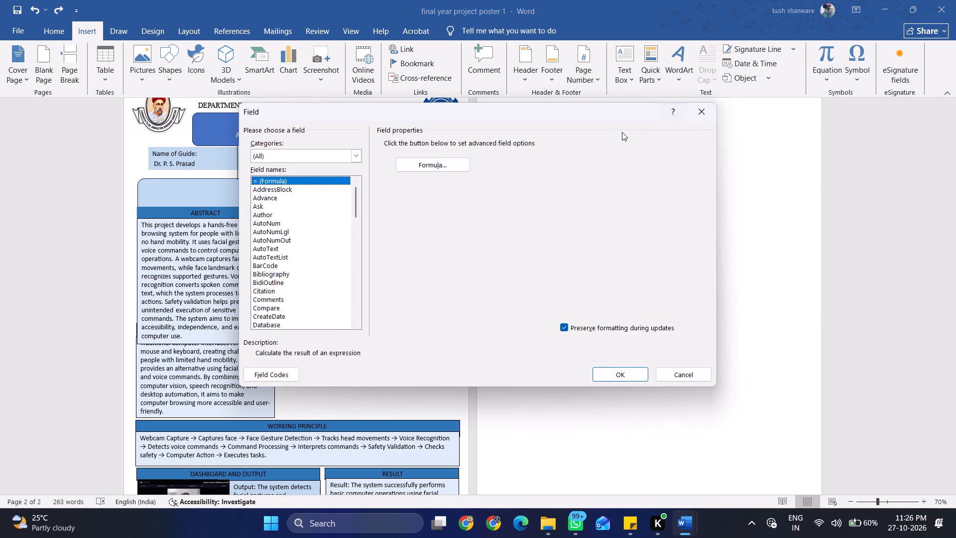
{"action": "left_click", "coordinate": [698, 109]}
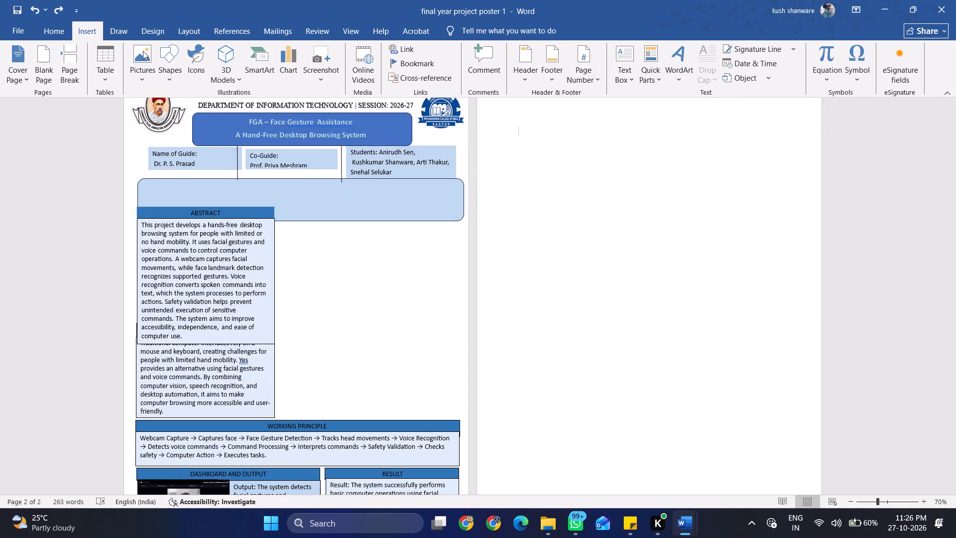
Insert a 2.54 cm by 2.54 cm rectangle shape on the blank second page.
{"action": "left_click", "coordinate": [161, 64]}
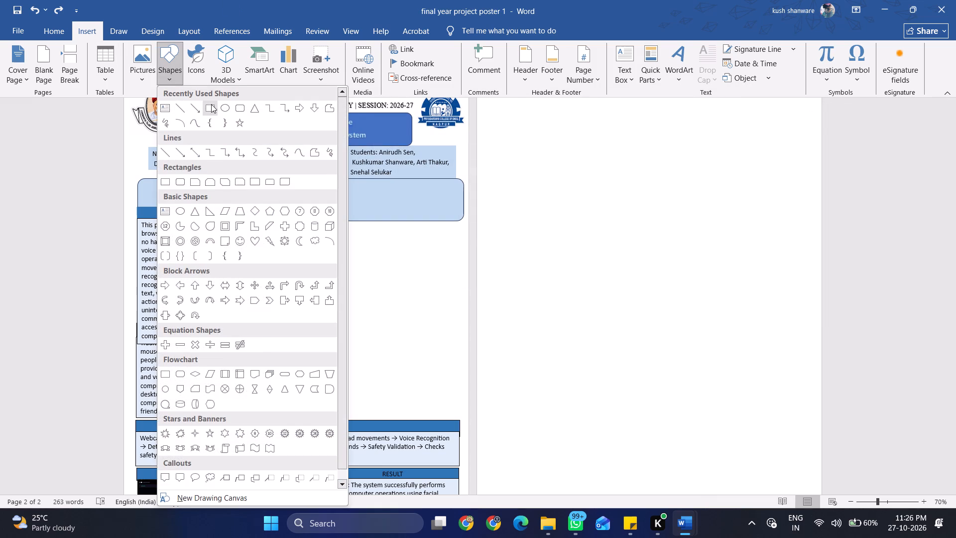
{"action": "left_click", "coordinate": [212, 104]}
{"action": "left_click", "coordinate": [568, 202]}
{"action": "left_click_drag", "start_coordinate": [574, 208], "coordinate": [620, 246]}
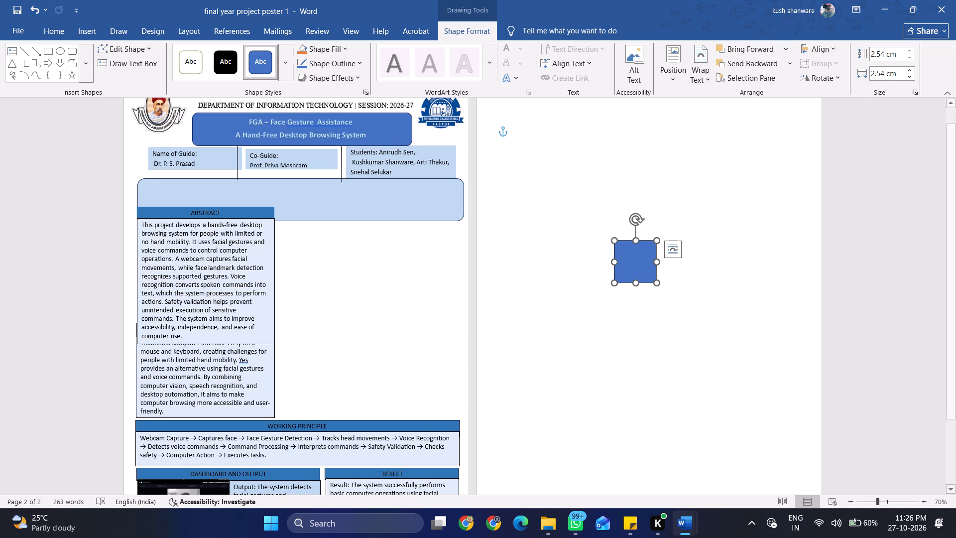
Move the blue rectangle to the left edge of the second page, roughly level with the first page's ABSTRACT box.
{"action": "left_click_drag", "start_coordinate": [644, 241], "coordinate": [566, 225]}
{"action": "left_click", "coordinate": [504, 222]}
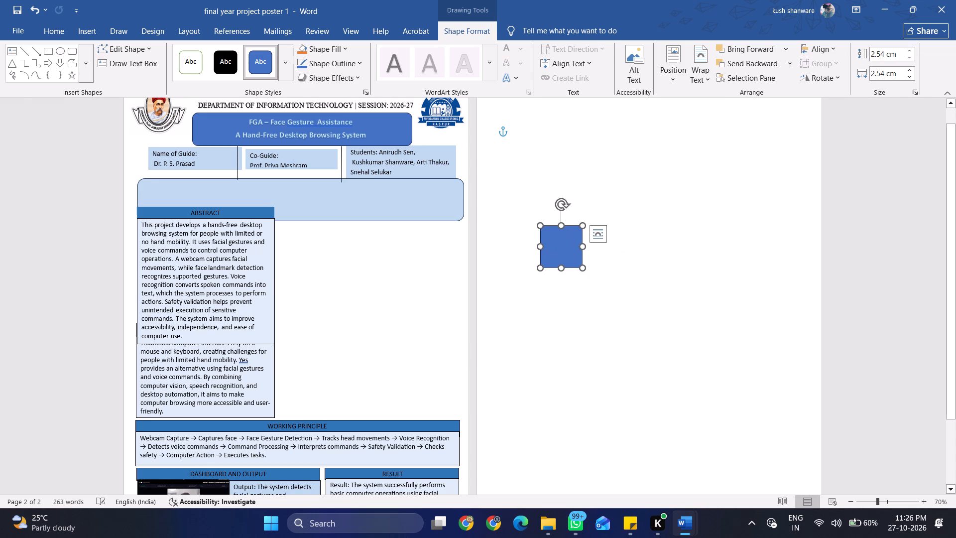
{"action": "left_click", "coordinate": [624, 257]}
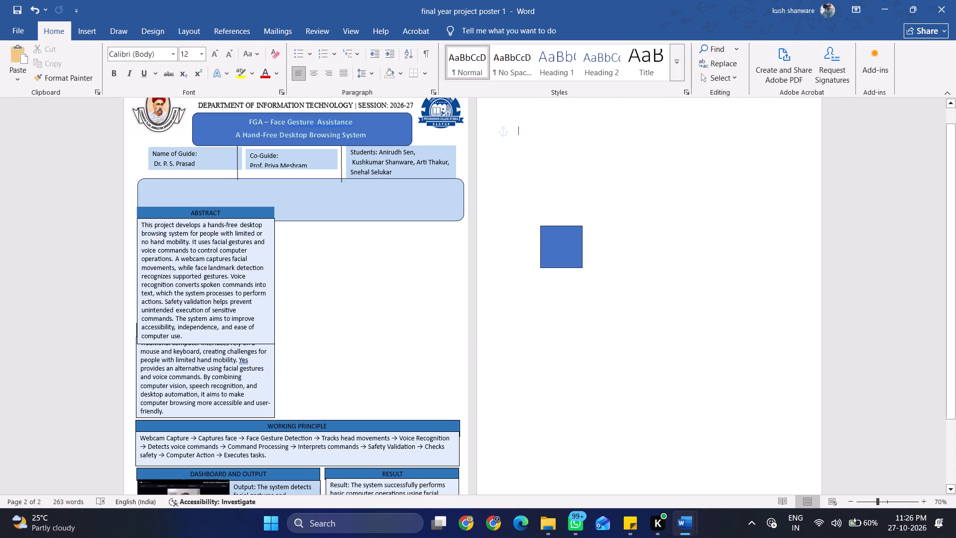
{"action": "left_click", "coordinate": [568, 231]}
{"action": "left_click_drag", "start_coordinate": [570, 226], "coordinate": [534, 225]}
{"action": "left_click_drag", "start_coordinate": [516, 228], "coordinate": [508, 229]}
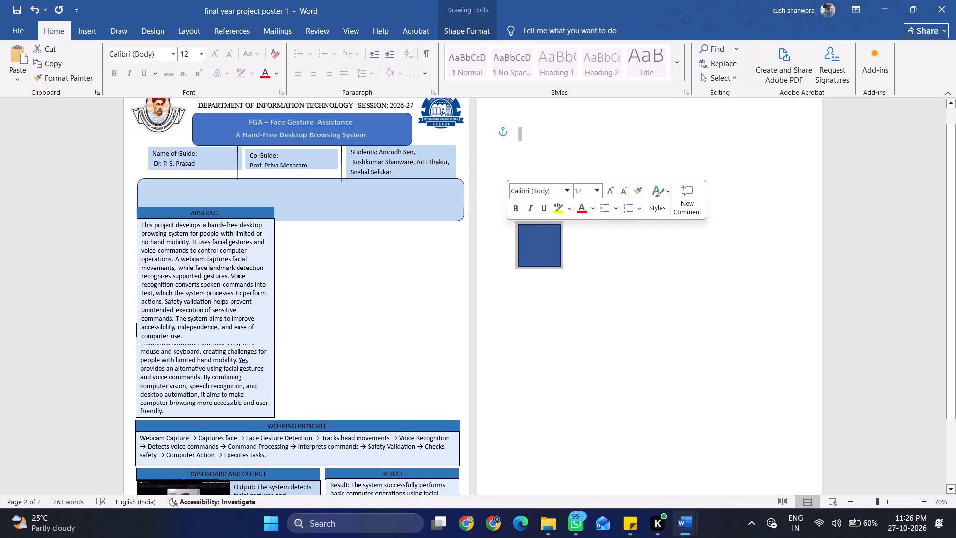
{"action": "left_click", "coordinate": [539, 224]}
{"action": "left_click", "coordinate": [548, 224]}
{"action": "left_click_drag", "start_coordinate": [546, 224], "coordinate": [530, 224]}
{"action": "left_click_drag", "start_coordinate": [522, 224], "coordinate": [521, 224]}
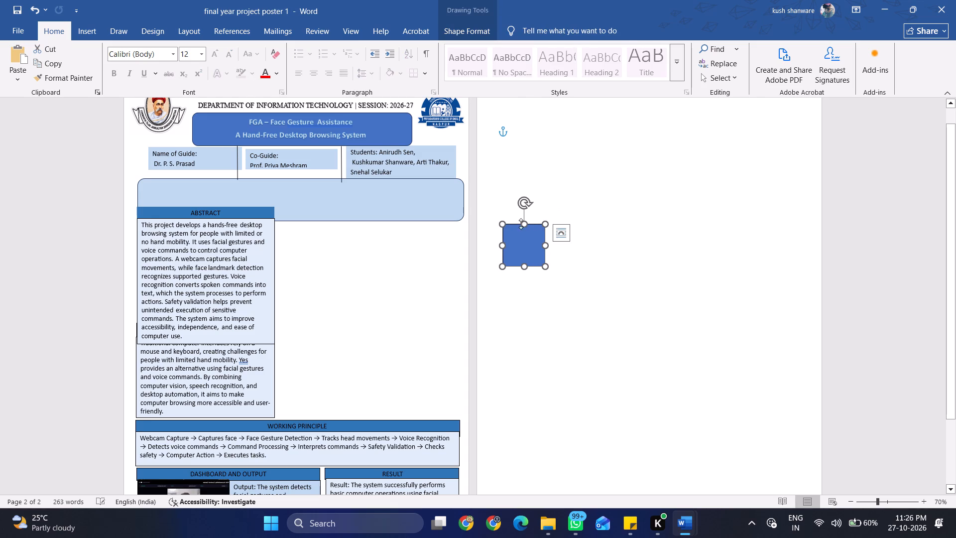
{"action": "left_click_drag", "start_coordinate": [521, 224], "coordinate": [517, 224]}
{"action": "double_click", "coordinate": [513, 224]}
{"action": "left_click", "coordinate": [534, 224]}
{"action": "left_click", "coordinate": [509, 224]}
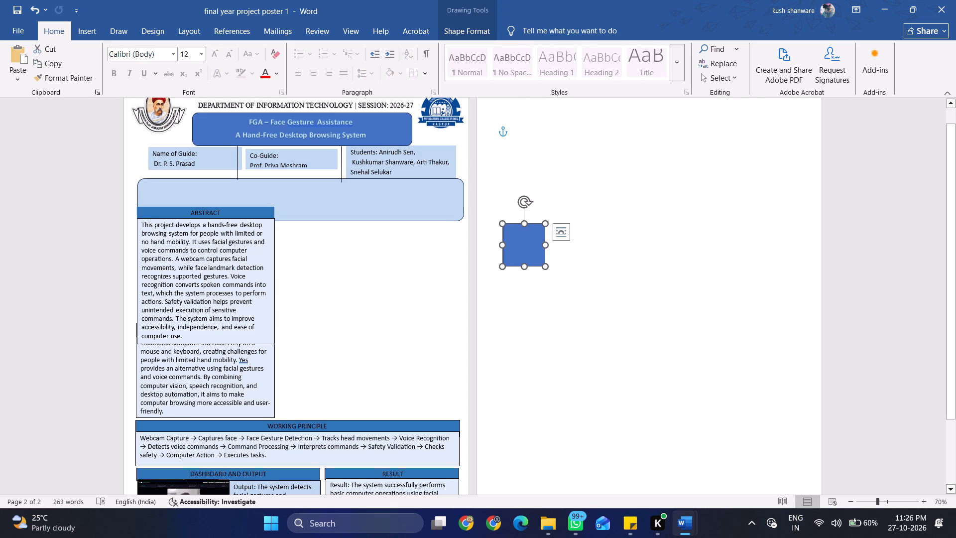
{"action": "left_click", "coordinate": [514, 224]}
{"action": "left_click_drag", "start_coordinate": [514, 224], "coordinate": [487, 232]}
Enlarge the rectangle down and to the right until it is roughly the size of the first page's ABSTRACT box.
{"action": "left_click_drag", "start_coordinate": [518, 275], "coordinate": [526, 276]}
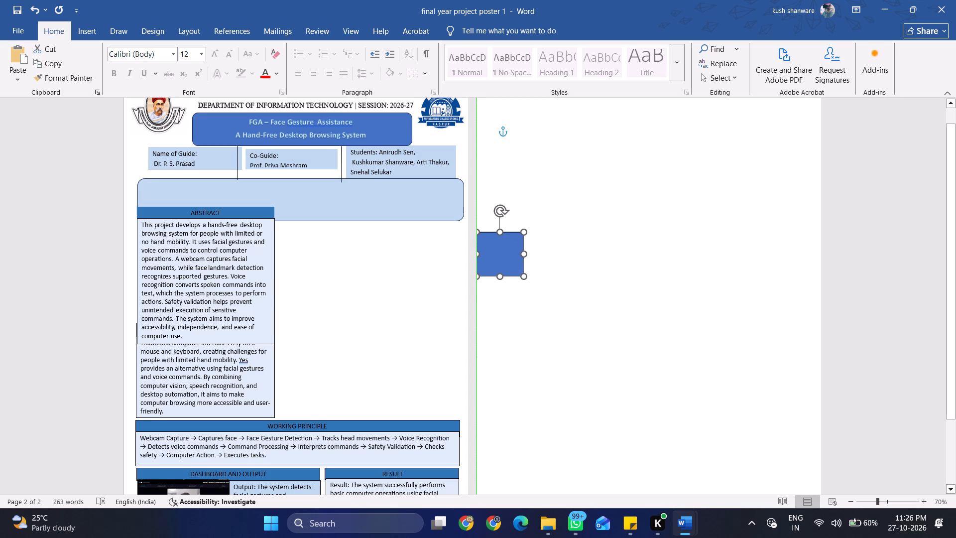
{"action": "left_click_drag", "start_coordinate": [526, 276], "coordinate": [540, 282]}
{"action": "left_click_drag", "start_coordinate": [543, 284], "coordinate": [557, 335]}
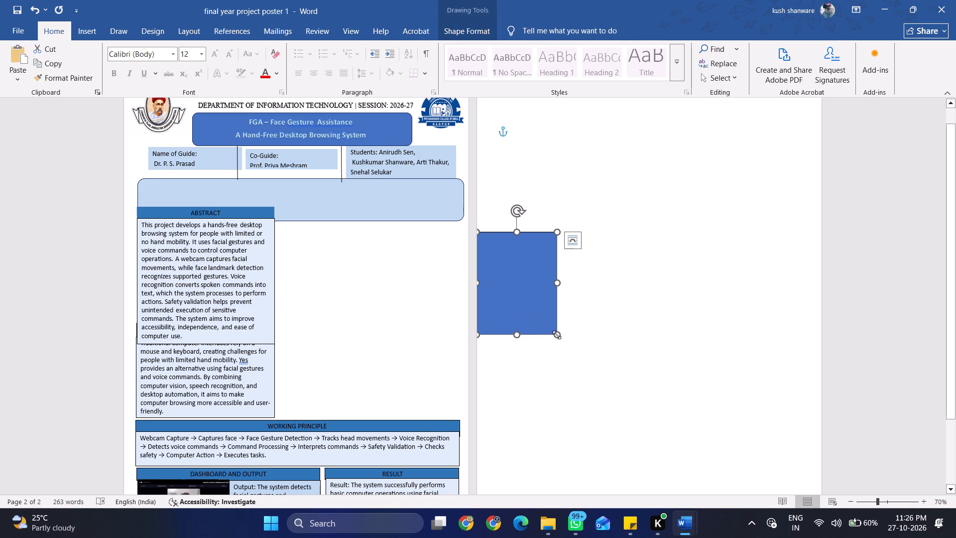
{"action": "left_click_drag", "start_coordinate": [555, 335], "coordinate": [557, 336]}
{"action": "left_click_drag", "start_coordinate": [557, 336], "coordinate": [615, 369]}
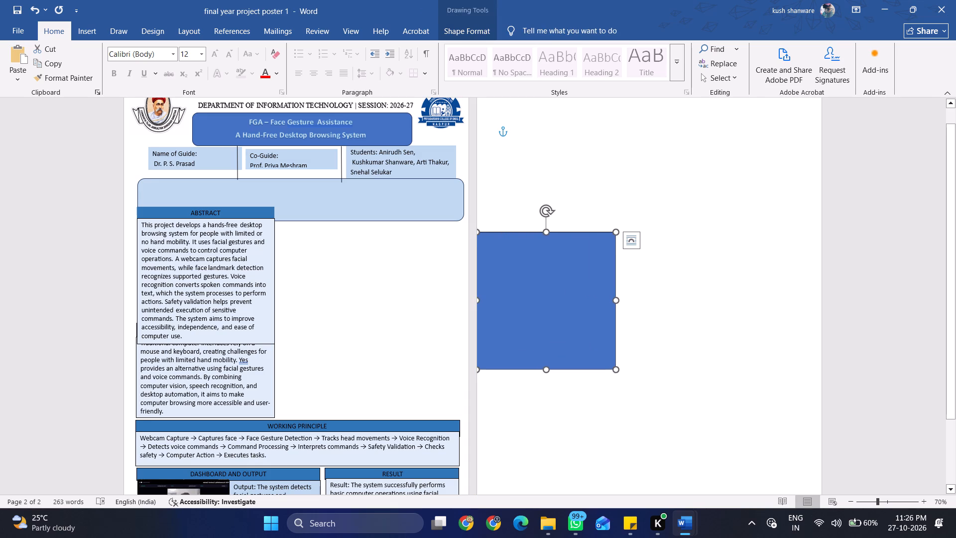
{"action": "left_click", "coordinate": [620, 380]}
Duplicate the blue rectangle and place the copy directly against its right side, with the top edges roughly level.
{"action": "left_click", "coordinate": [579, 317]}
{"action": "key", "text": "ctrl+c"}
{"action": "key", "text": "ctrl+v"}
{"action": "left_click_drag", "start_coordinate": [600, 240], "coordinate": [725, 243]}
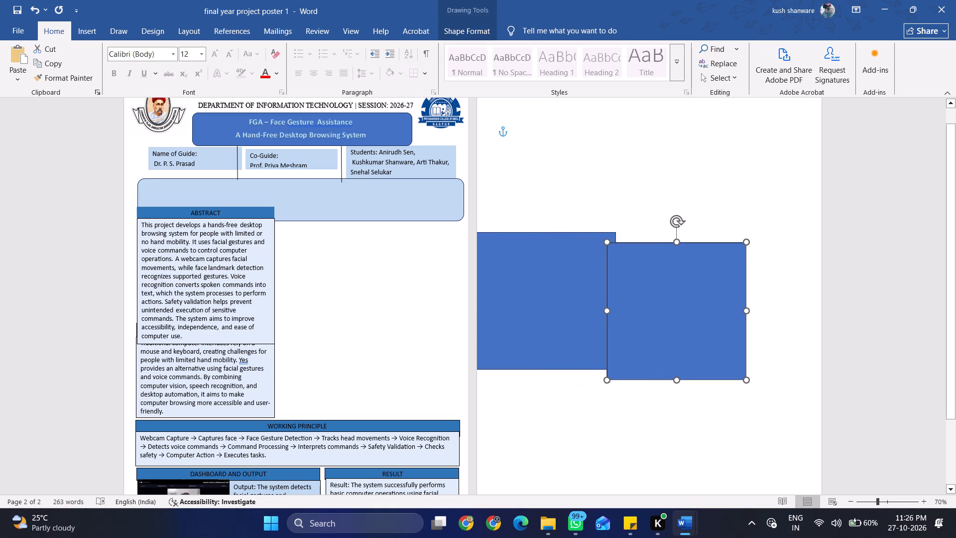
{"action": "left_click_drag", "start_coordinate": [725, 243], "coordinate": [732, 235]}
{"action": "left_click", "coordinate": [686, 282]}
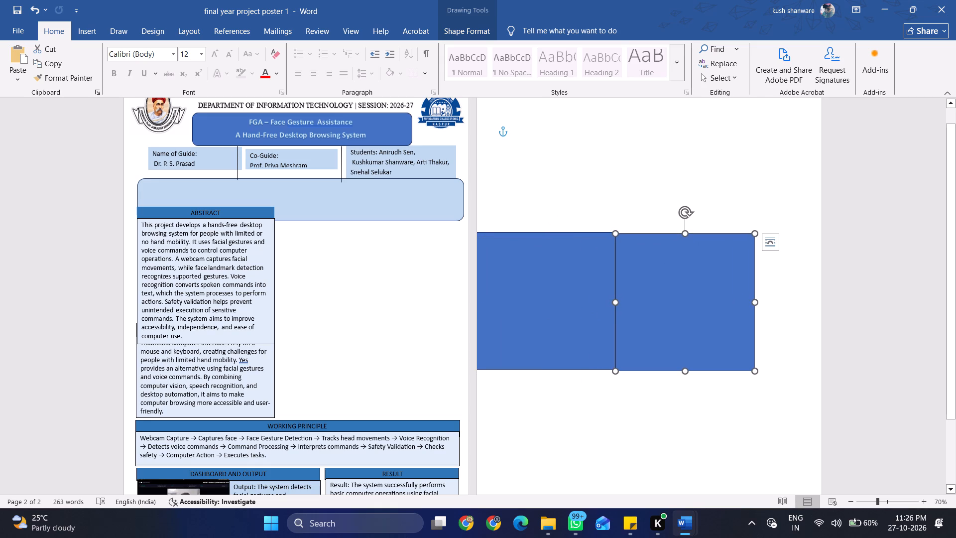
{"action": "left_click", "coordinate": [636, 207]}
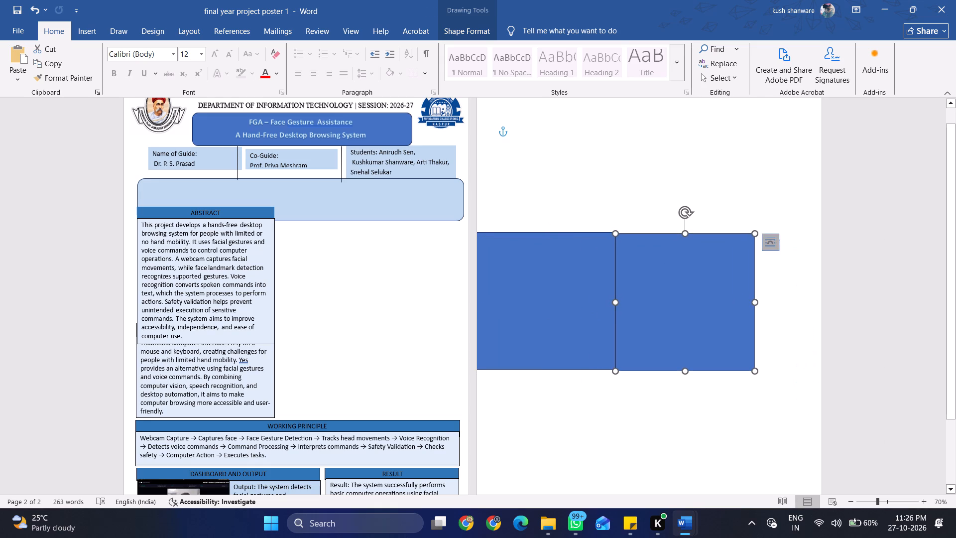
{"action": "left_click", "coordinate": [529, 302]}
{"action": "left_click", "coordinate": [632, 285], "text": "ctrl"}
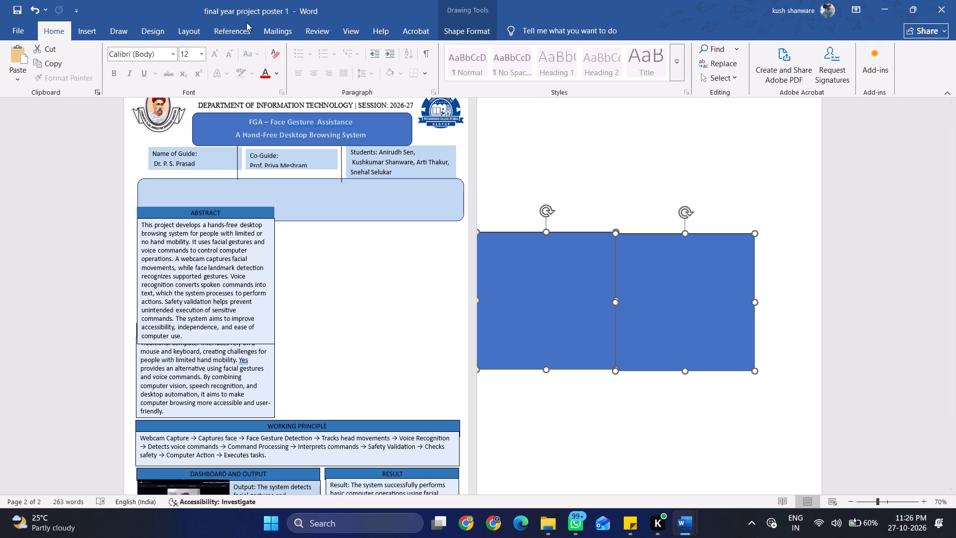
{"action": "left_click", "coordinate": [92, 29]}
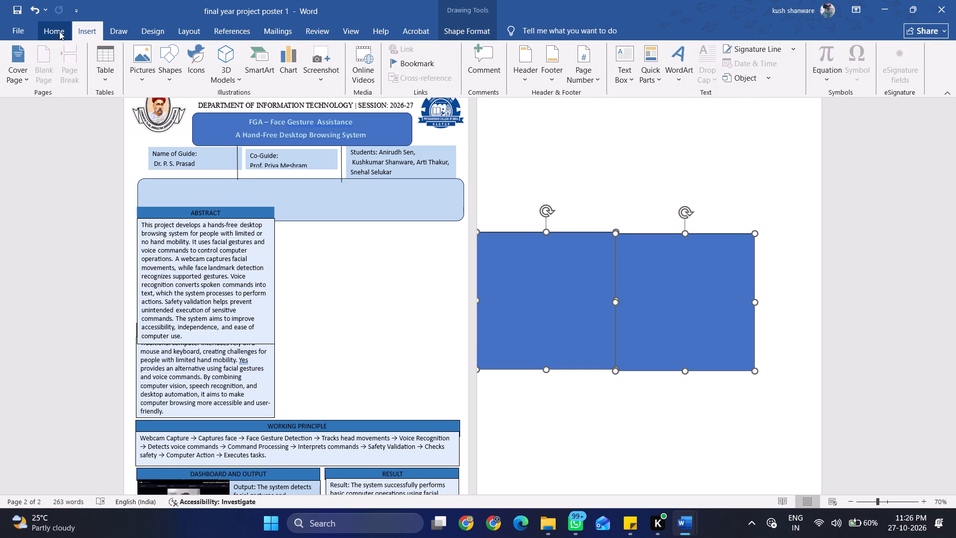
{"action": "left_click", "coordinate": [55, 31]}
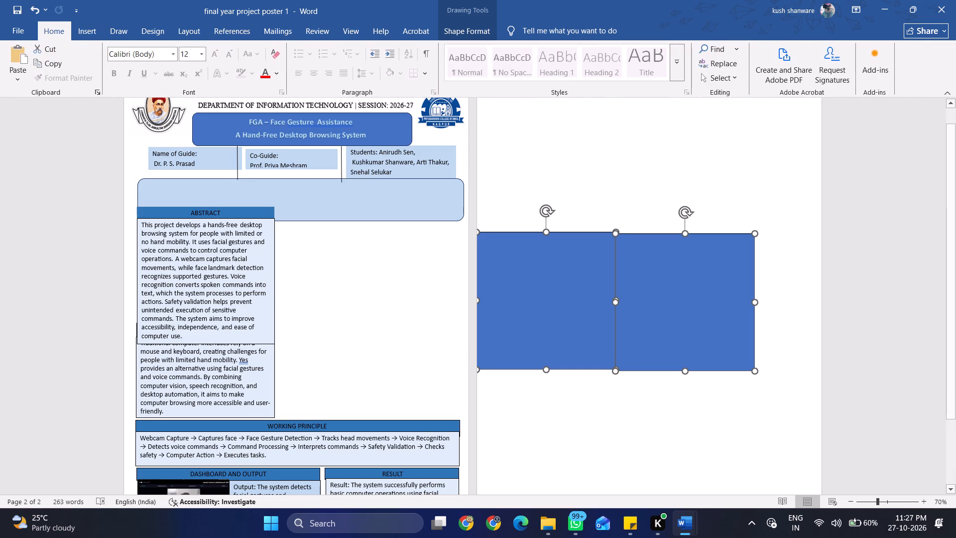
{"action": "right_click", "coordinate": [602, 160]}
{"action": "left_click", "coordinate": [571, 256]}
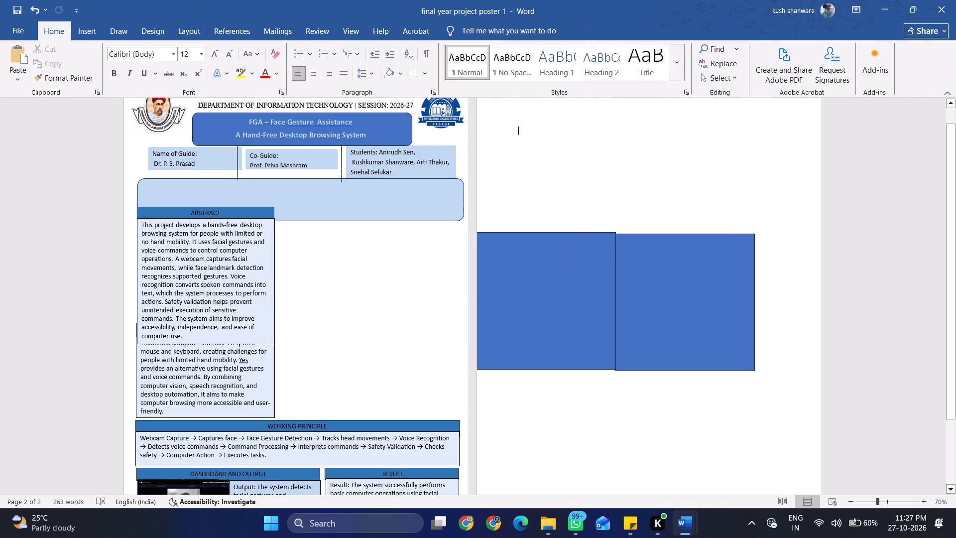
Apply the white-filled, green-outlined shape style to both rectangles on the second page.
{"action": "double_click", "coordinate": [561, 273]}
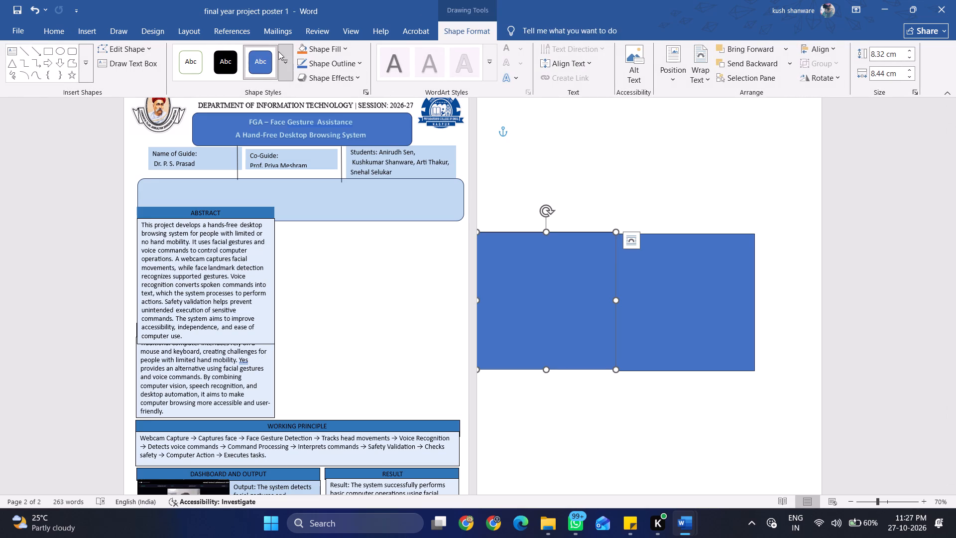
{"action": "left_click", "coordinate": [187, 66]}
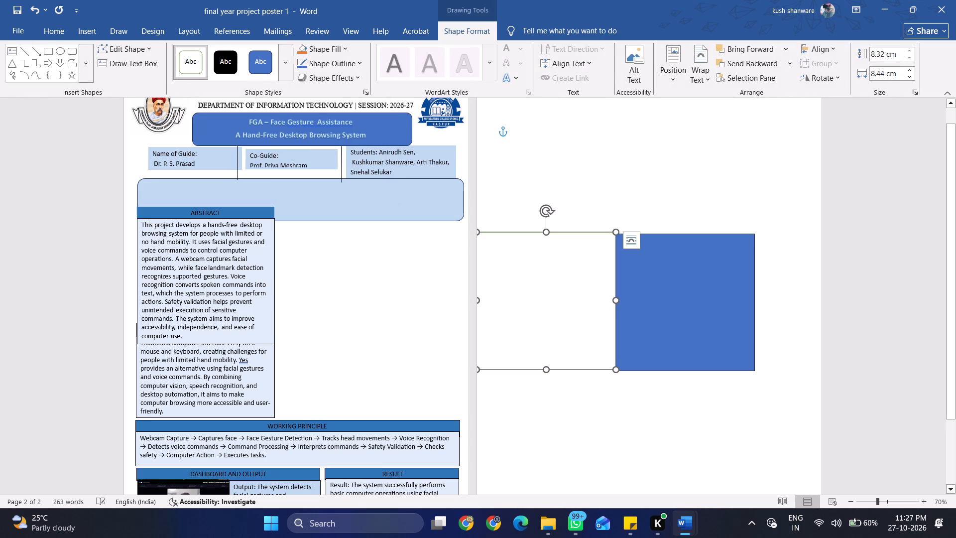
{"action": "left_click", "coordinate": [644, 307]}
{"action": "left_click", "coordinate": [199, 71]}
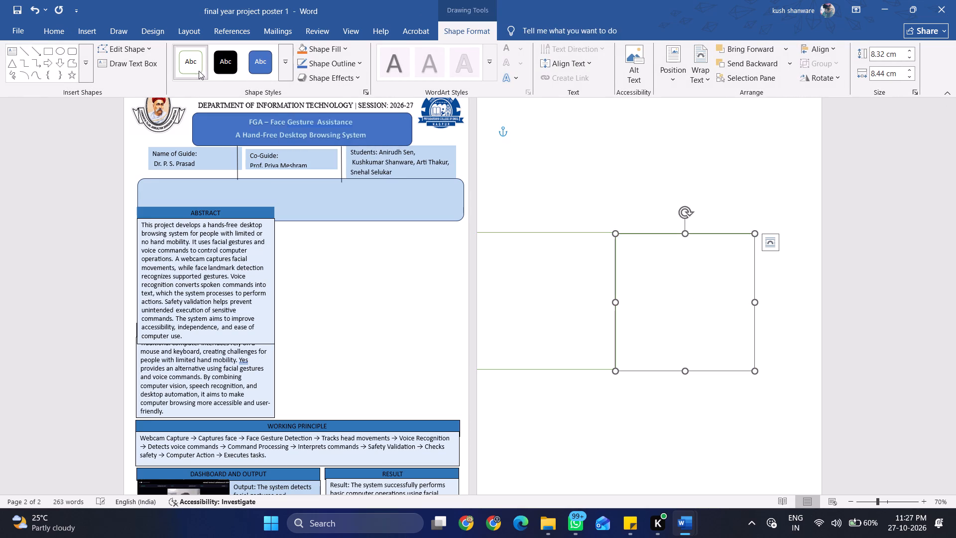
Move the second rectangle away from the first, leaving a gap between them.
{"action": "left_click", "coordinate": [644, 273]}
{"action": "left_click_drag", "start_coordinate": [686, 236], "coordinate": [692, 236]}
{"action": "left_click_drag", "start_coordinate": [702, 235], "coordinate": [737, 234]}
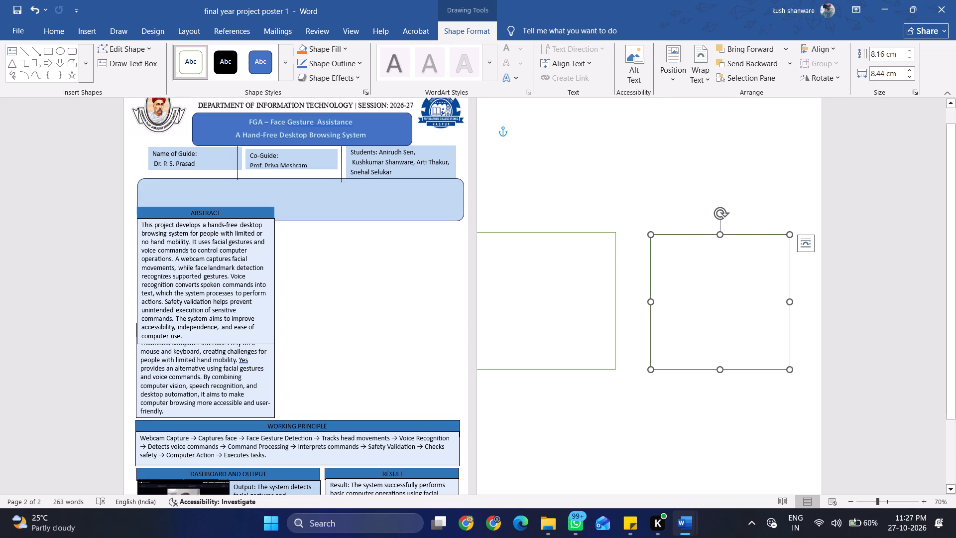
Move the first rectangle up level with the first page's ABSTRACT heading and slightly inward from the page edge.
{"action": "scroll", "coordinate": [540, 193], "scroll_direction": "up", "scroll_amount": 1}
{"action": "scroll", "coordinate": [543, 234], "scroll_direction": "down", "scroll_amount": 1}
{"action": "left_click", "coordinate": [543, 247]}
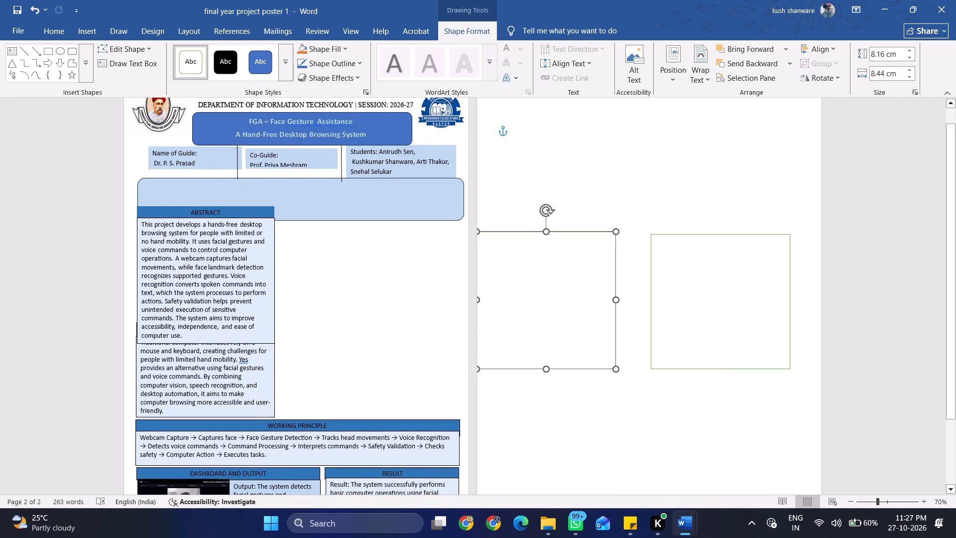
{"action": "left_click_drag", "start_coordinate": [559, 232], "coordinate": [563, 212]}
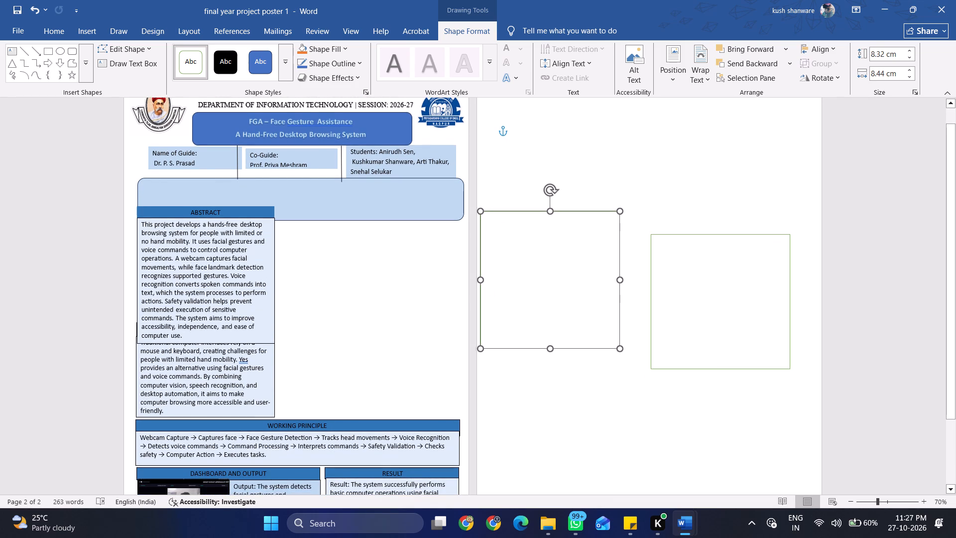
{"action": "left_click_drag", "start_coordinate": [563, 212], "coordinate": [561, 210]}
{"action": "left_click", "coordinate": [561, 210]}
{"action": "left_click_drag", "start_coordinate": [561, 210], "coordinate": [572, 210]}
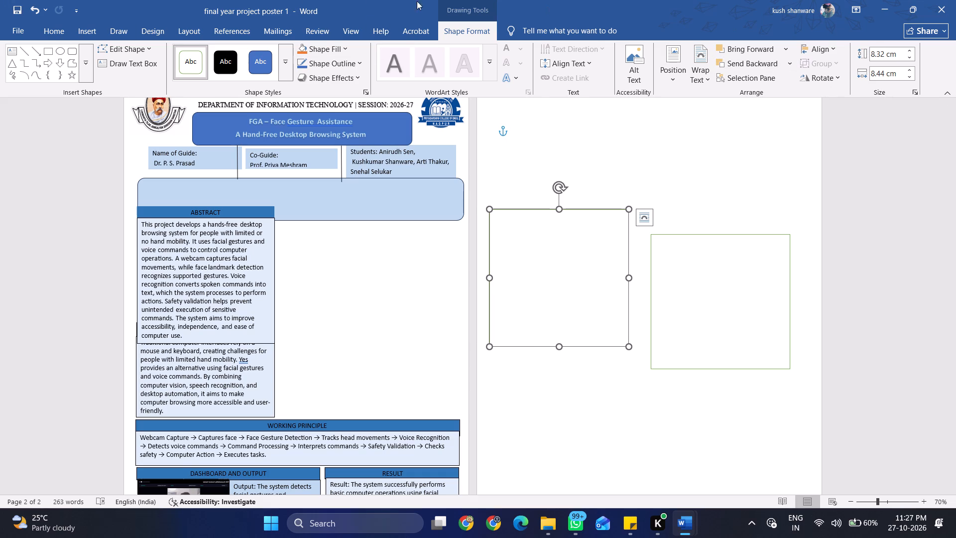
Add a ½ pt solid page border on all four sides, applied to the whole document.
{"action": "left_click", "coordinate": [149, 29]}
{"action": "left_click", "coordinate": [172, 29]}
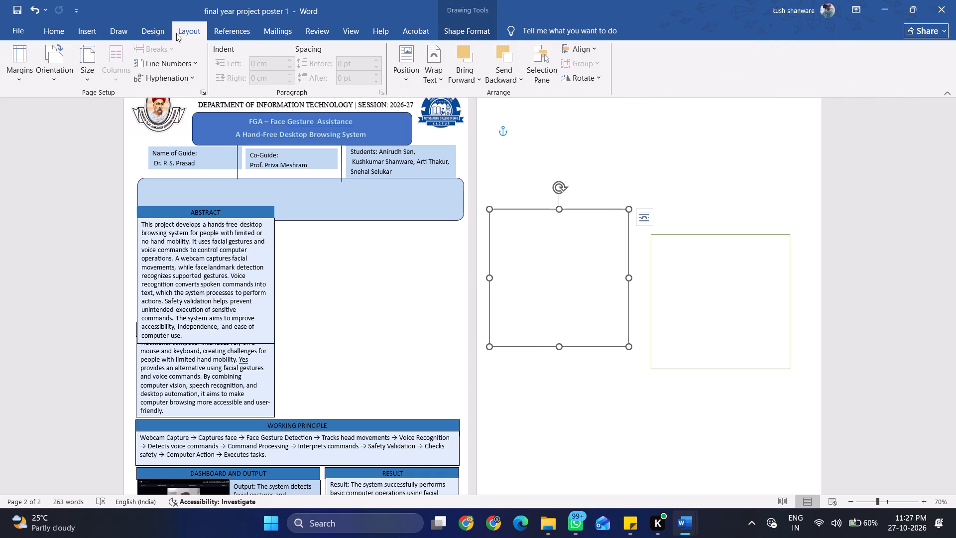
{"action": "left_click", "coordinate": [159, 33]}
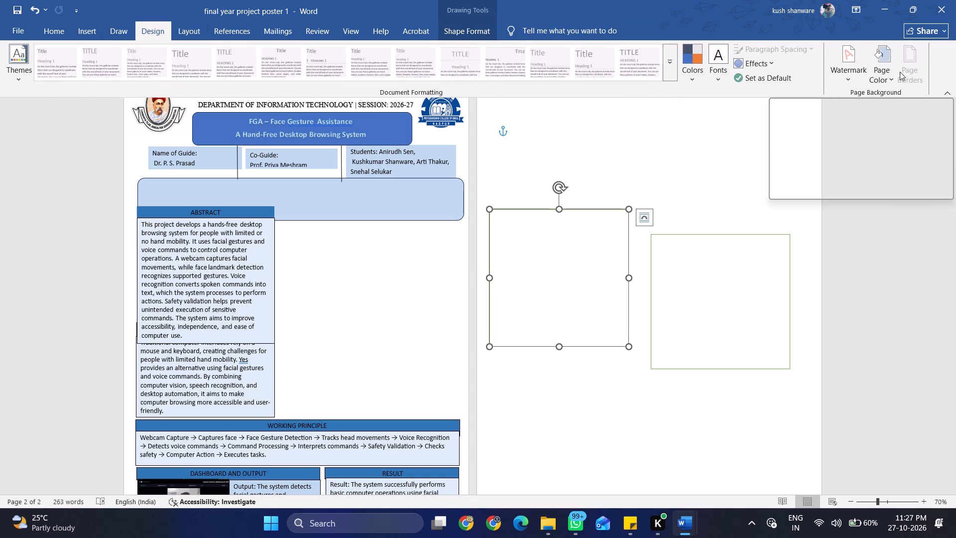
{"action": "left_click", "coordinate": [735, 153]}
{"action": "left_click", "coordinate": [919, 73]}
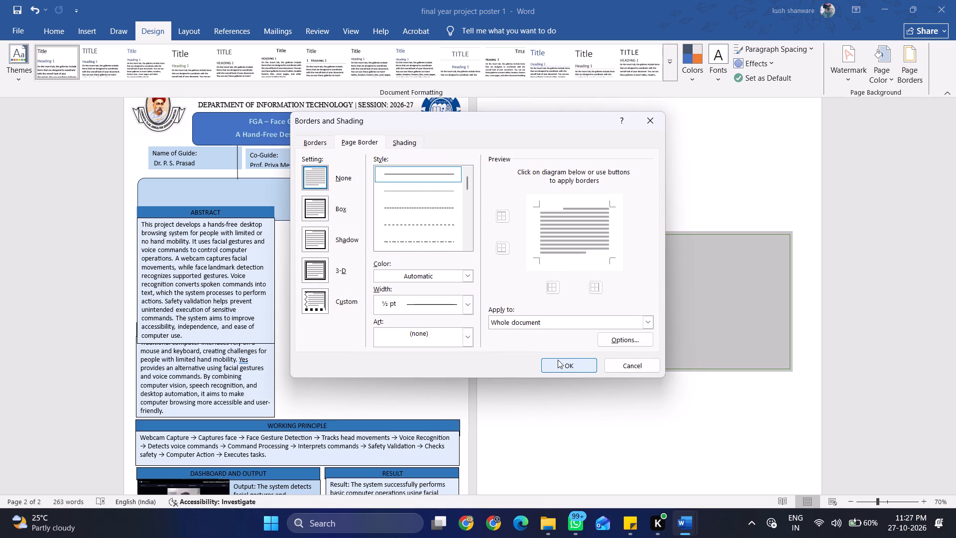
{"action": "left_click", "coordinate": [564, 364]}
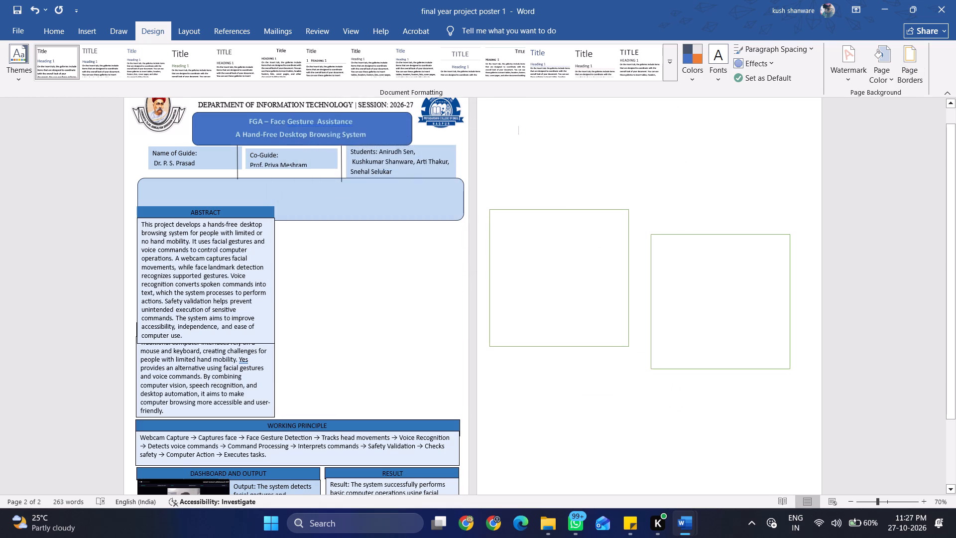
{"action": "left_click", "coordinate": [914, 70]}
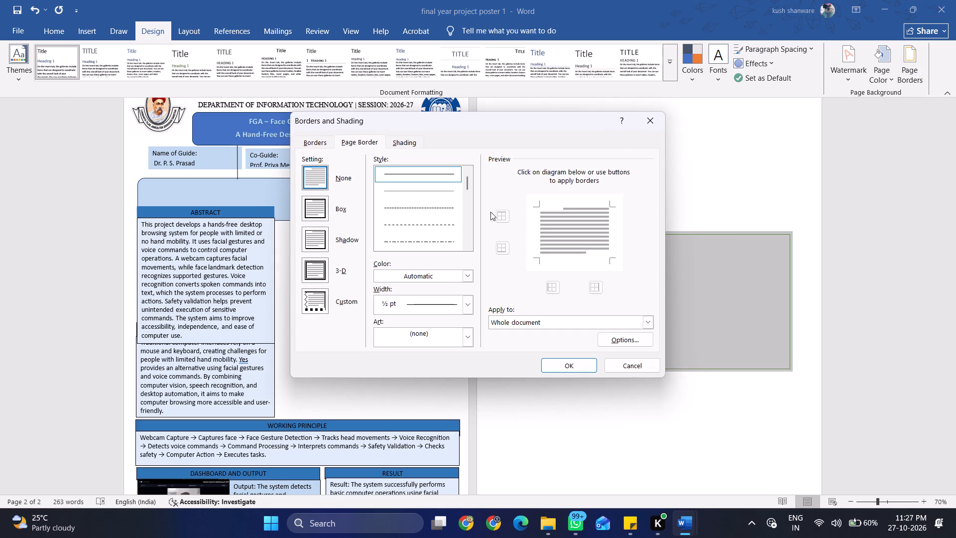
{"action": "left_click", "coordinate": [505, 245]}
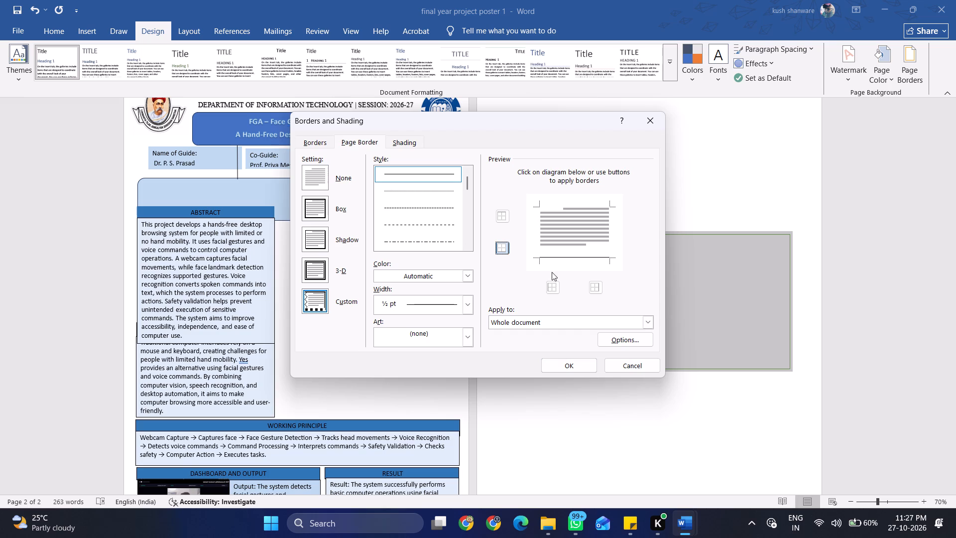
{"action": "left_click", "coordinate": [552, 283]}
{"action": "left_click", "coordinate": [597, 283]}
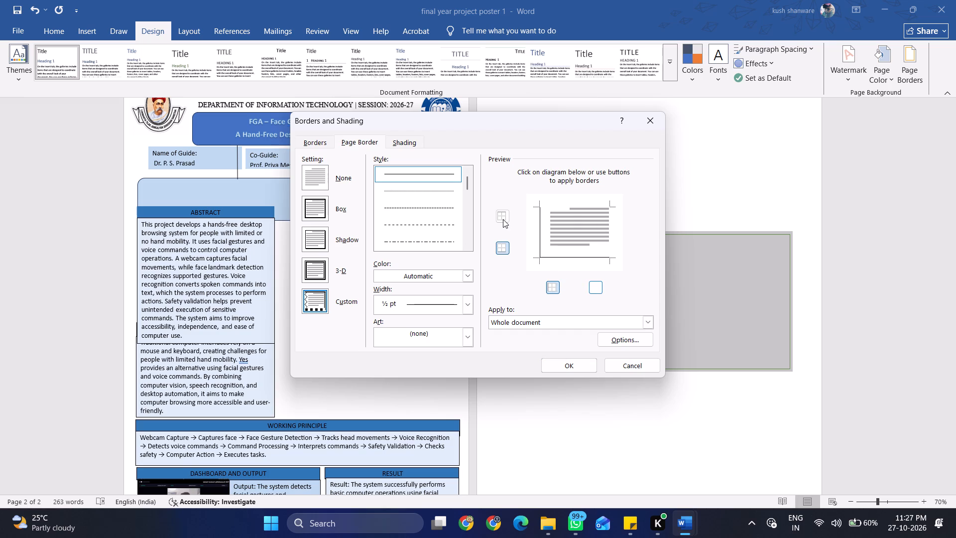
{"action": "left_click", "coordinate": [503, 218]}
{"action": "left_click", "coordinate": [566, 361]}
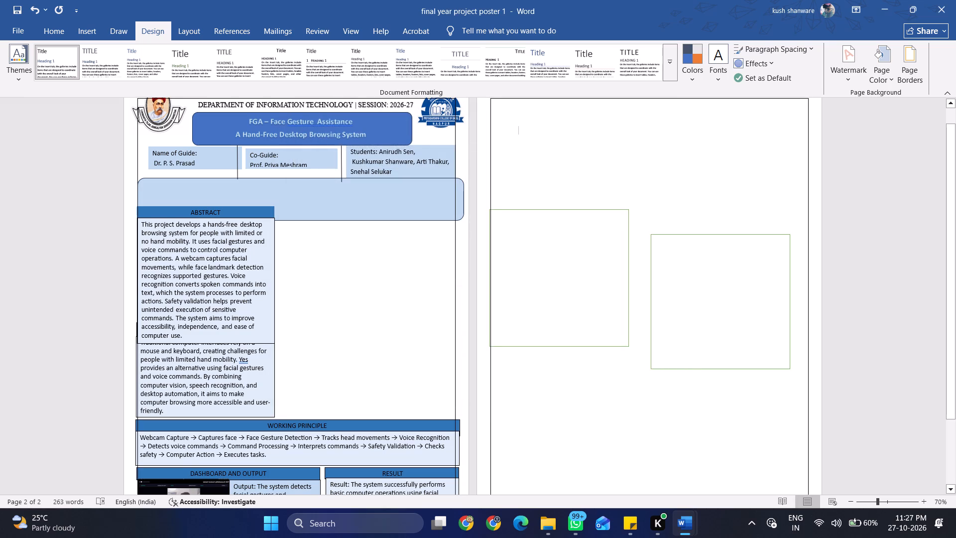
Nudge the first rectangle so it sits just inside the second page's left border line.
{"action": "left_click_drag", "start_coordinate": [573, 209], "coordinate": [578, 208]}
{"action": "double_click", "coordinate": [575, 205]}
{"action": "left_click_drag", "start_coordinate": [569, 204], "coordinate": [570, 205]}
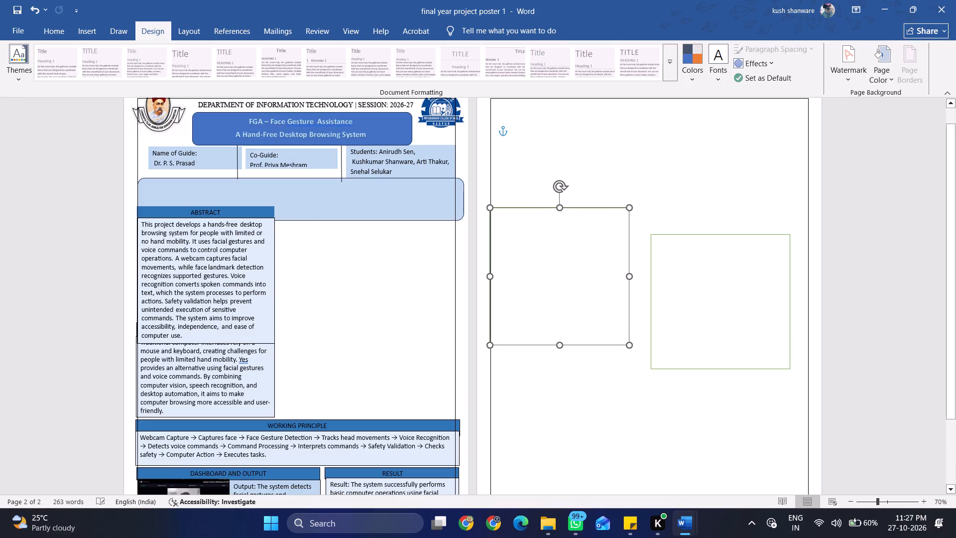
{"action": "left_click_drag", "start_coordinate": [570, 205], "coordinate": [574, 205]}
Delete the second, right-hand rectangle from the second page.
{"action": "left_click", "coordinate": [669, 236]}
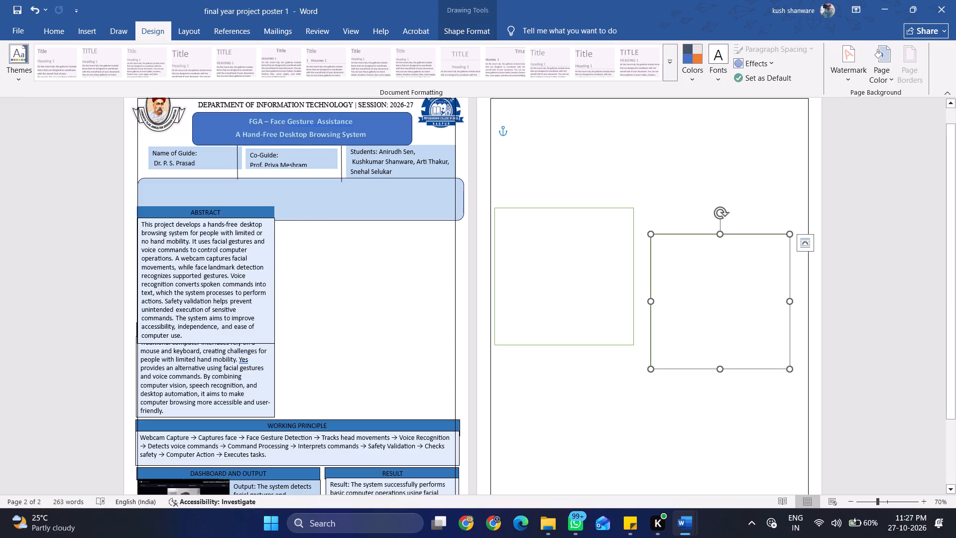
{"action": "key", "text": "Delete"}
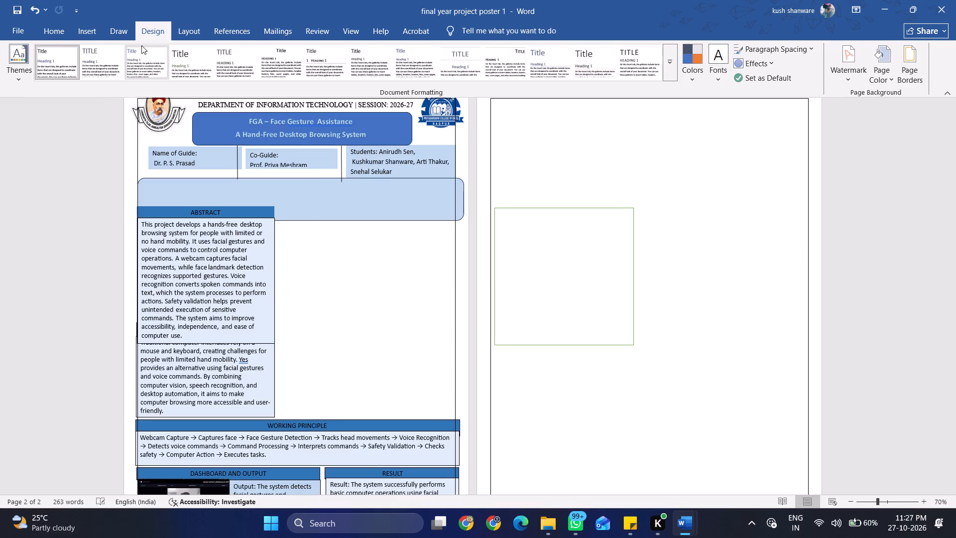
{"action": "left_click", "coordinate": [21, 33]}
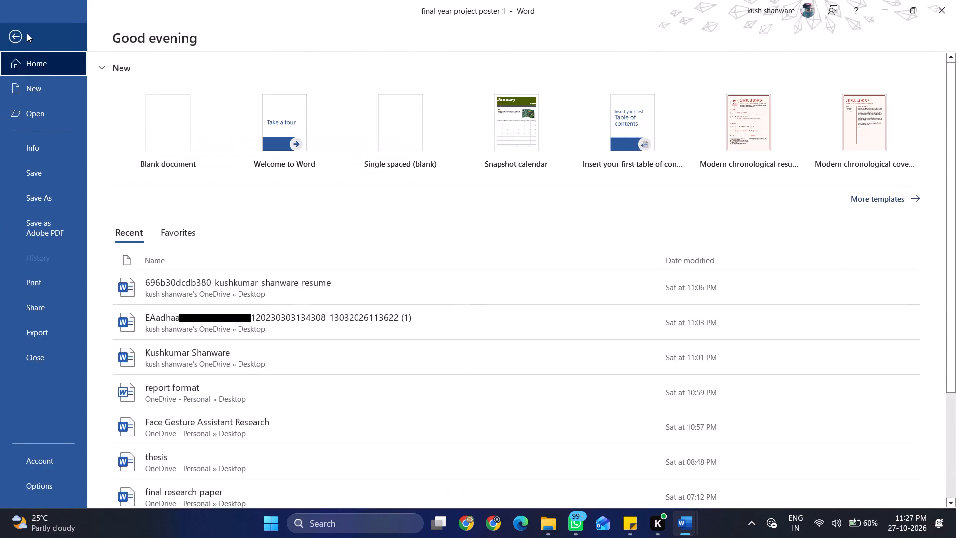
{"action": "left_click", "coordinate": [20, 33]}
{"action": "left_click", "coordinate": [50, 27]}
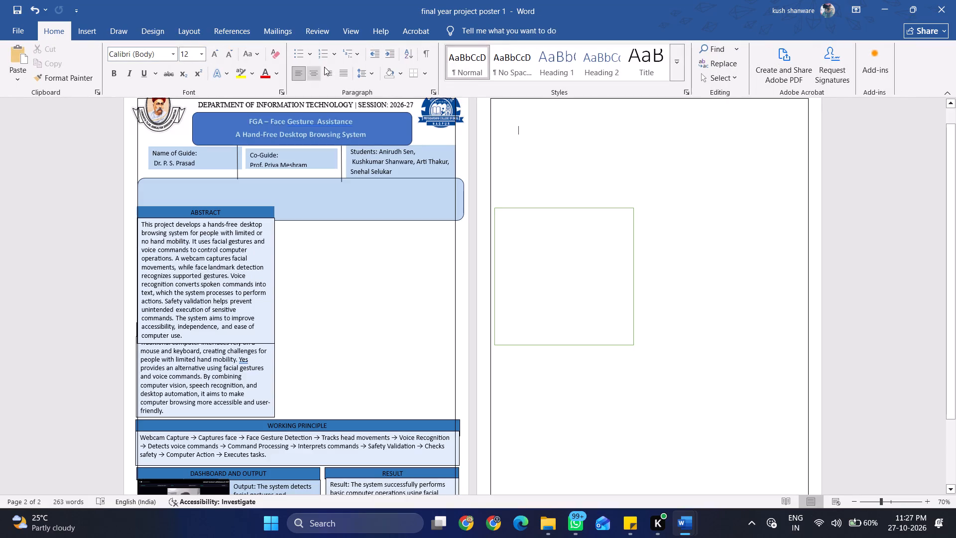
Insert a 2.54 cm by 2.54 cm rectangle at the upper-right corner of the green-outlined box.
{"action": "left_click", "coordinate": [95, 33]}
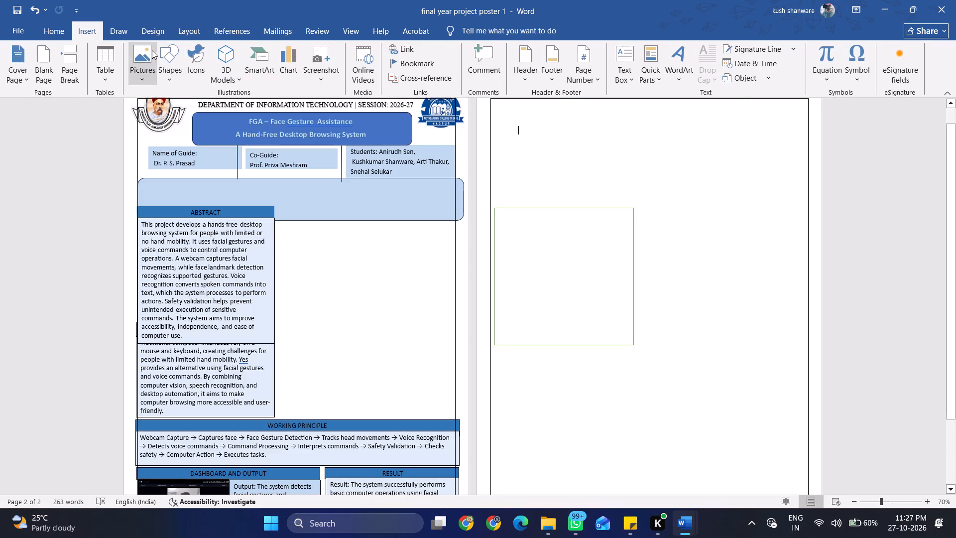
{"action": "left_click", "coordinate": [168, 78]}
{"action": "left_click", "coordinate": [210, 101]}
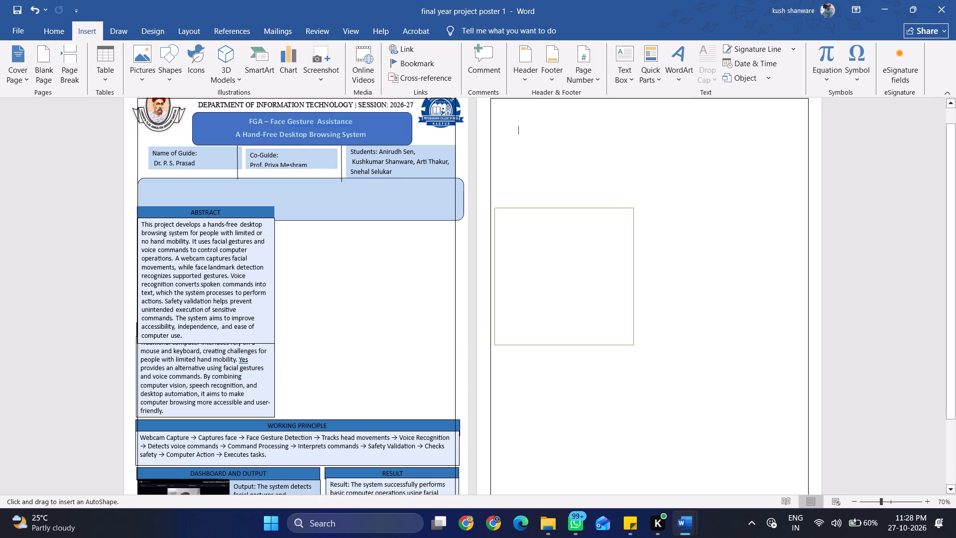
{"action": "scroll", "coordinate": [498, 207], "scroll_direction": "up", "scroll_amount": 6, "text": "ctrl"}
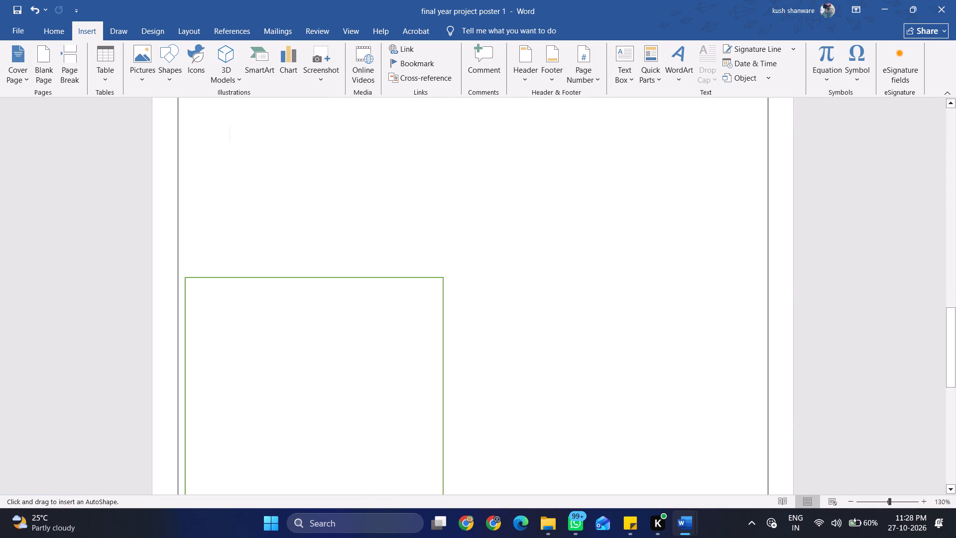
{"action": "left_click", "coordinate": [444, 276]}
Move the new blue rectangle directly on top of the green-outlined box with their left edges aligned.
{"action": "left_click_drag", "start_coordinate": [444, 276], "coordinate": [445, 271]}
{"action": "left_click_drag", "start_coordinate": [463, 285], "coordinate": [454, 258]}
{"action": "left_click_drag", "start_coordinate": [452, 257], "coordinate": [245, 183]}
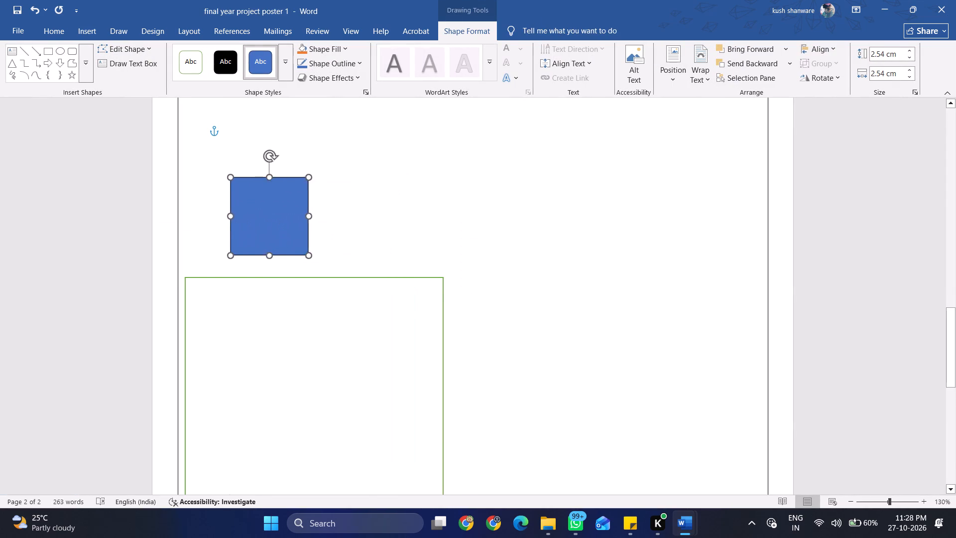
{"action": "left_click_drag", "start_coordinate": [245, 183], "coordinate": [201, 204]}
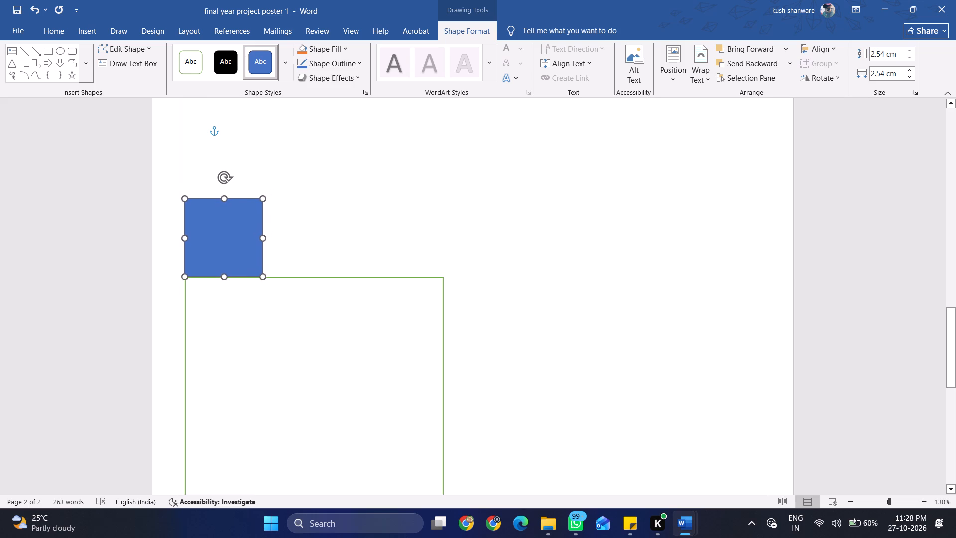
{"action": "left_click_drag", "start_coordinate": [201, 204], "coordinate": [202, 204]}
{"action": "left_click", "coordinate": [303, 206]}
{"action": "left_click", "coordinate": [234, 233]}
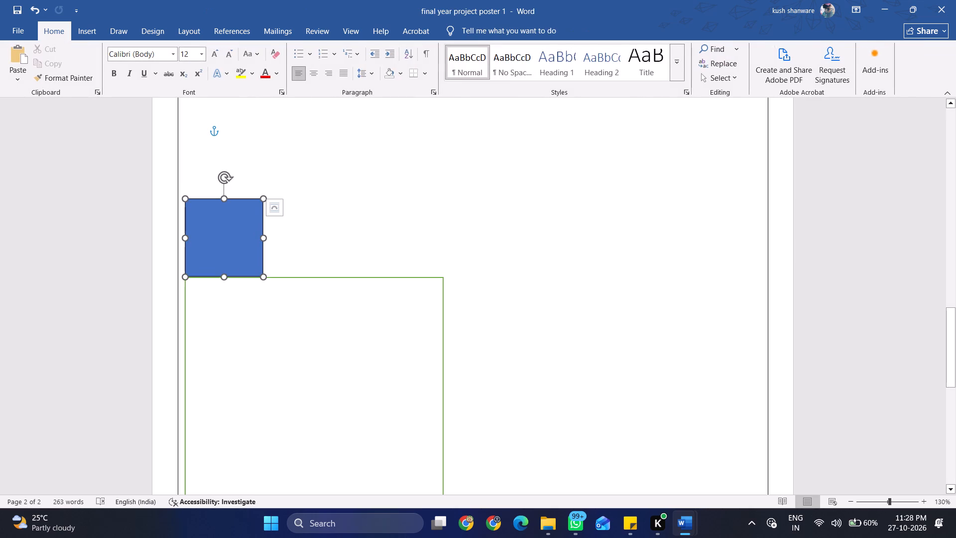
Widen the blue rectangle to match the full width of the green-outlined box below it.
{"action": "left_click_drag", "start_coordinate": [266, 238], "coordinate": [419, 241]}
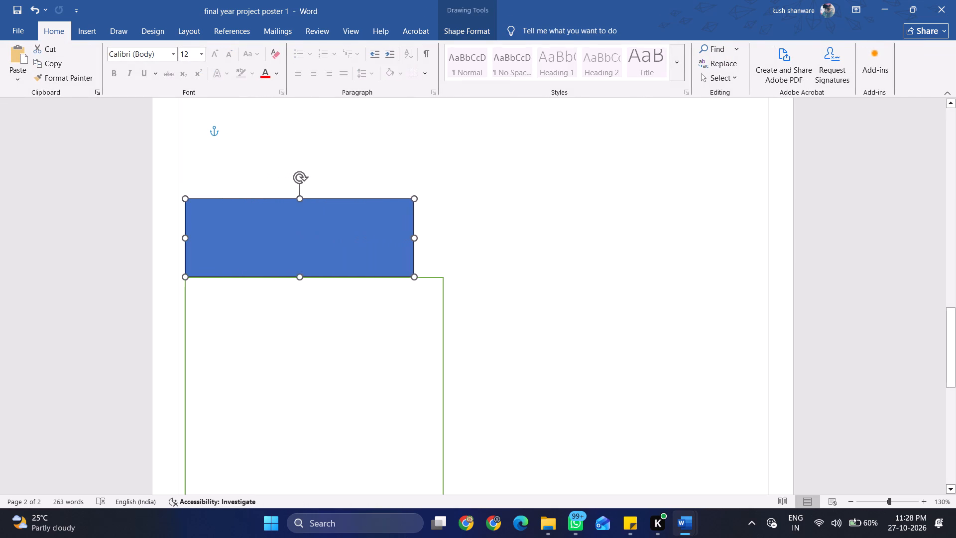
{"action": "left_click_drag", "start_coordinate": [419, 241], "coordinate": [444, 241]}
{"action": "left_click", "coordinate": [488, 241]}
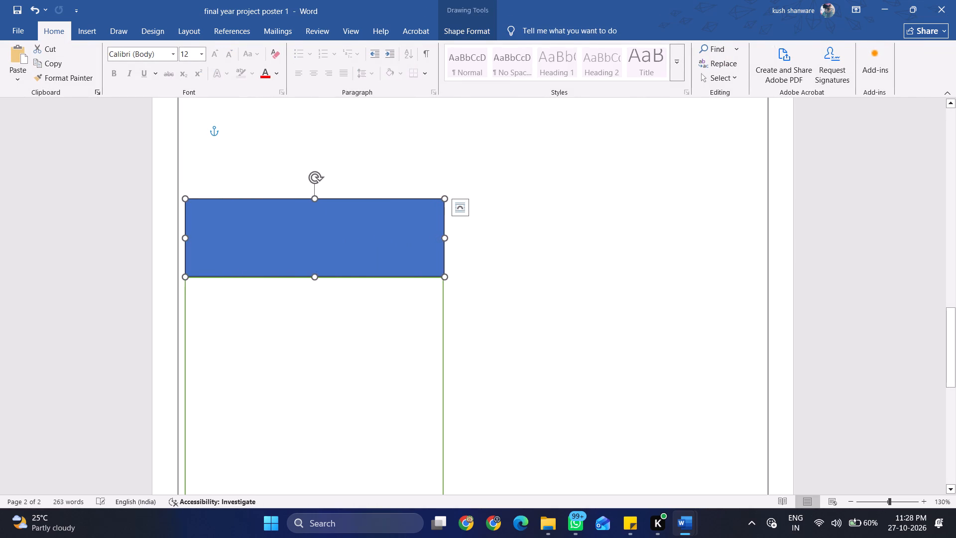
{"action": "left_click", "coordinate": [444, 238]}
{"action": "left_click", "coordinate": [444, 237]}
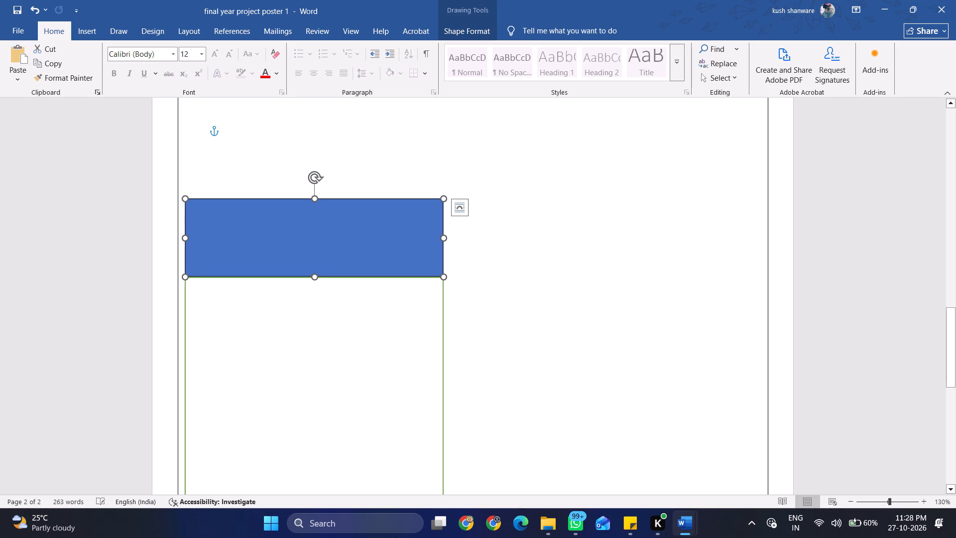
{"action": "left_click", "coordinate": [461, 239]}
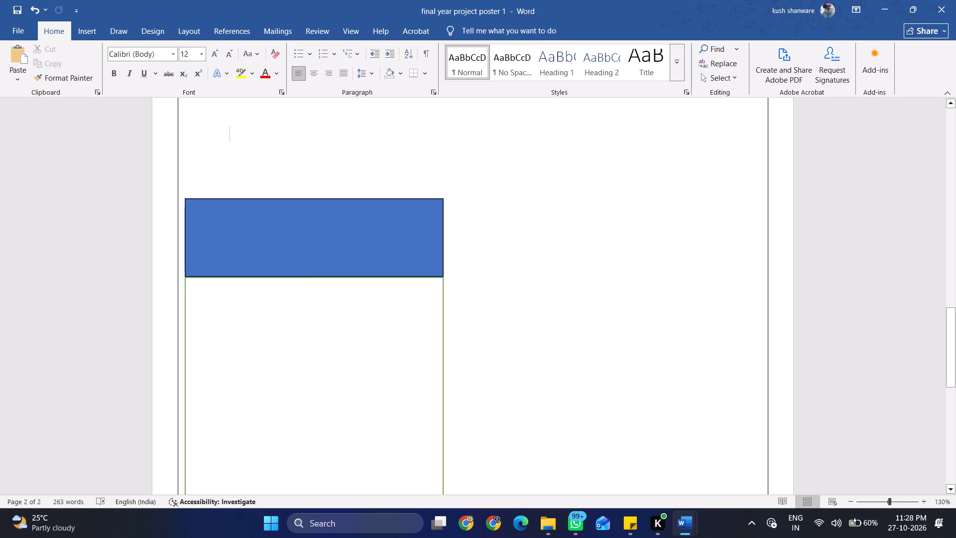
Reduce the blue rectangle's height from its top edge, making it a slim header bar above the green-outlined box.
{"action": "left_click", "coordinate": [315, 215]}
{"action": "left_click_drag", "start_coordinate": [315, 199], "coordinate": [314, 239]}
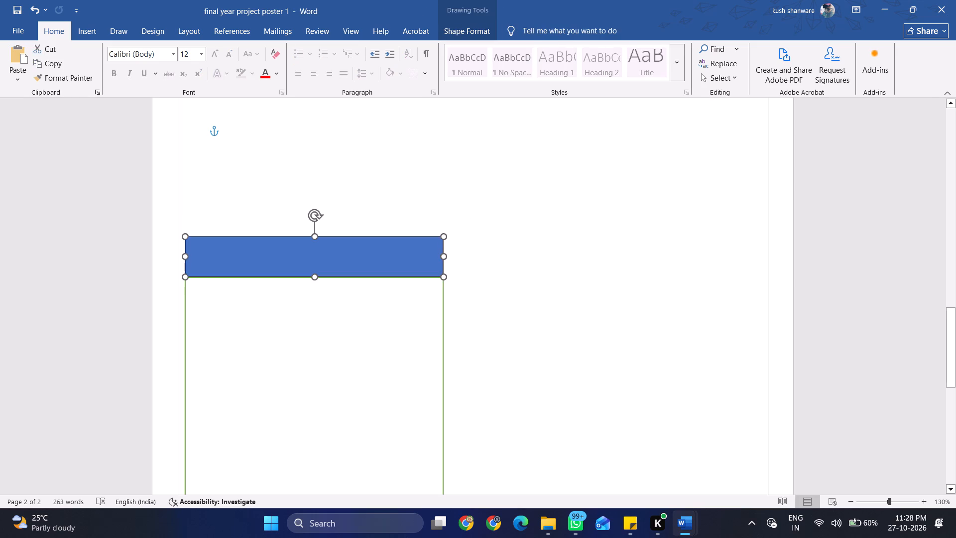
{"action": "left_click_drag", "start_coordinate": [314, 239], "coordinate": [313, 253]}
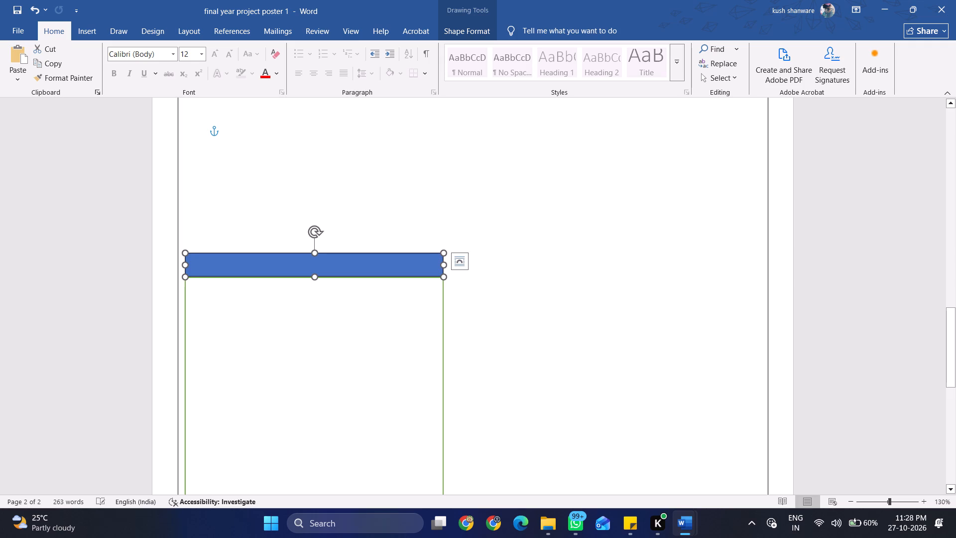
{"action": "left_click", "coordinate": [353, 226]}
Change the outline of the green-outlined content box to black.
{"action": "left_click", "coordinate": [332, 312]}
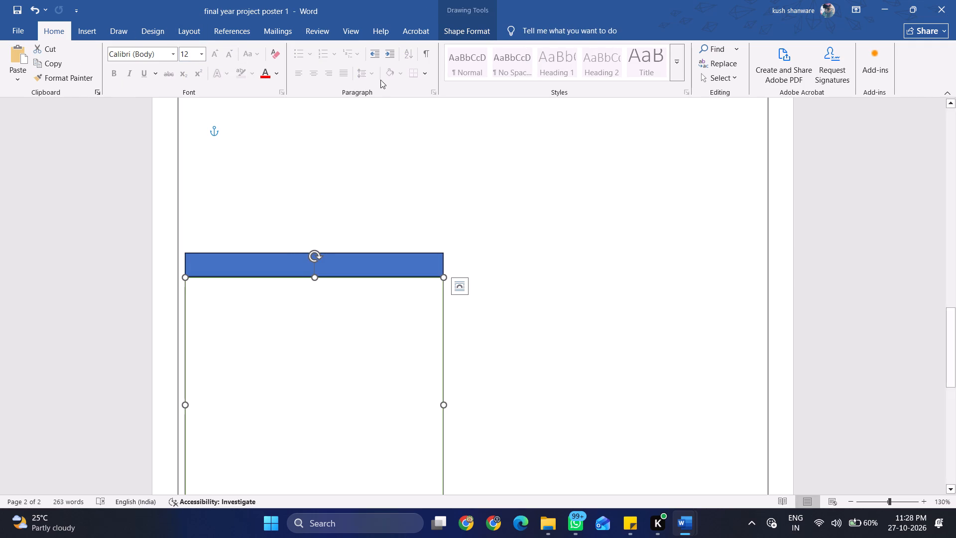
{"action": "left_click", "coordinate": [471, 28]}
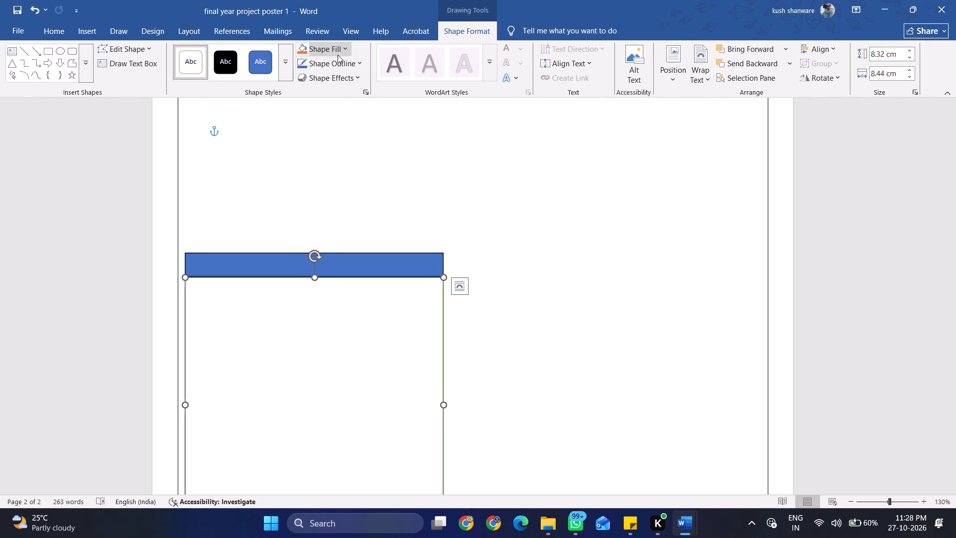
{"action": "left_click", "coordinate": [358, 66]}
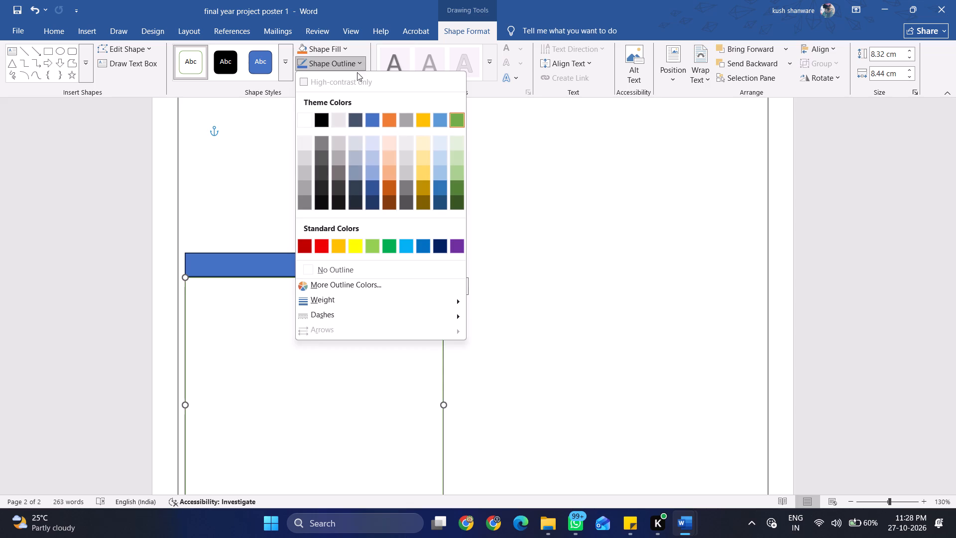
{"action": "double_click", "coordinate": [320, 118]}
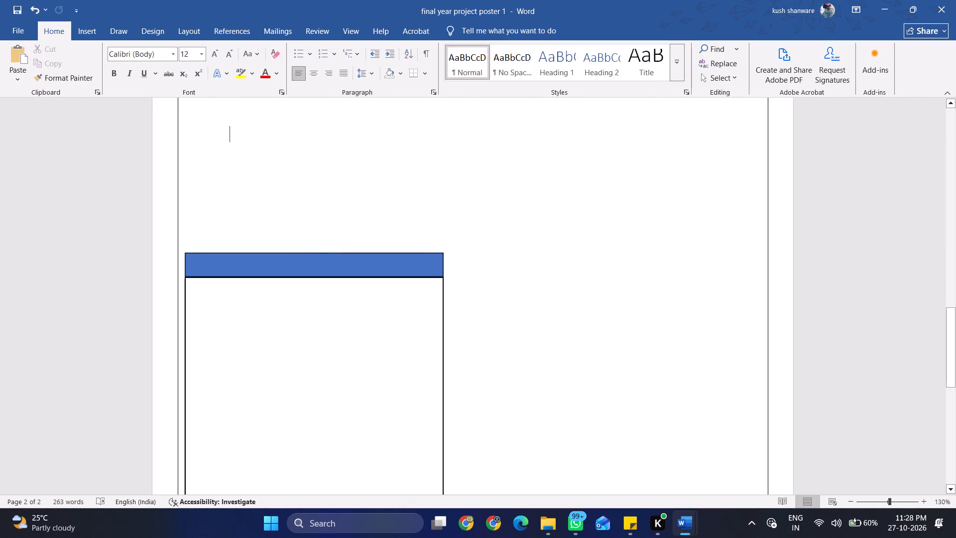
Group the black-outlined content box and the blue header bar into one object.
{"action": "left_click", "coordinate": [343, 306]}
{"action": "left_click", "coordinate": [346, 267], "text": "ctrl"}
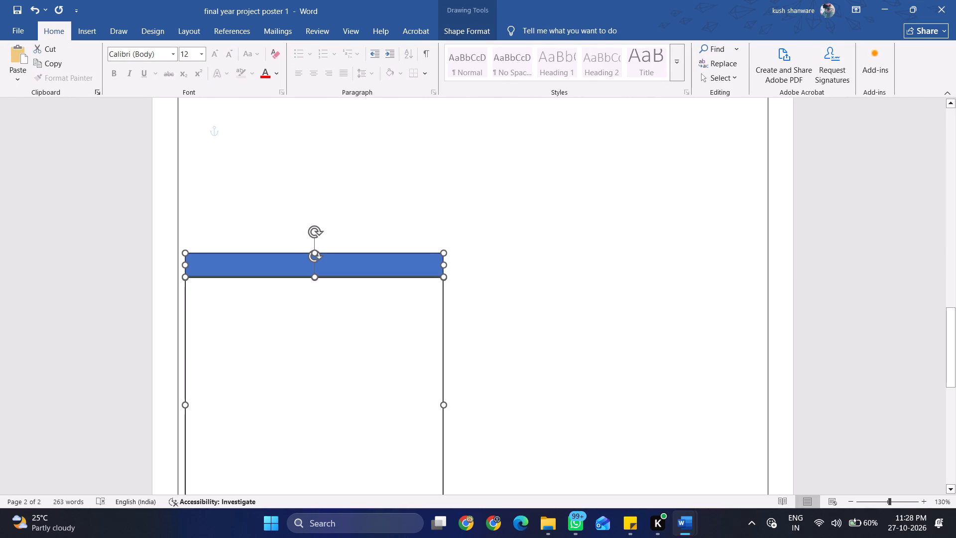
{"action": "right_click", "coordinate": [347, 265]}
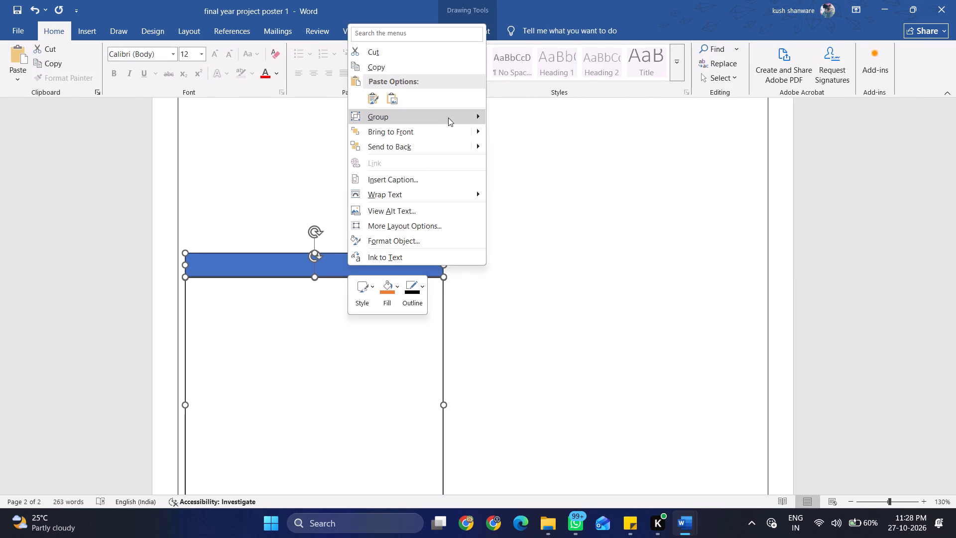
{"action": "left_click", "coordinate": [448, 118]}
{"action": "left_click", "coordinate": [493, 118]}
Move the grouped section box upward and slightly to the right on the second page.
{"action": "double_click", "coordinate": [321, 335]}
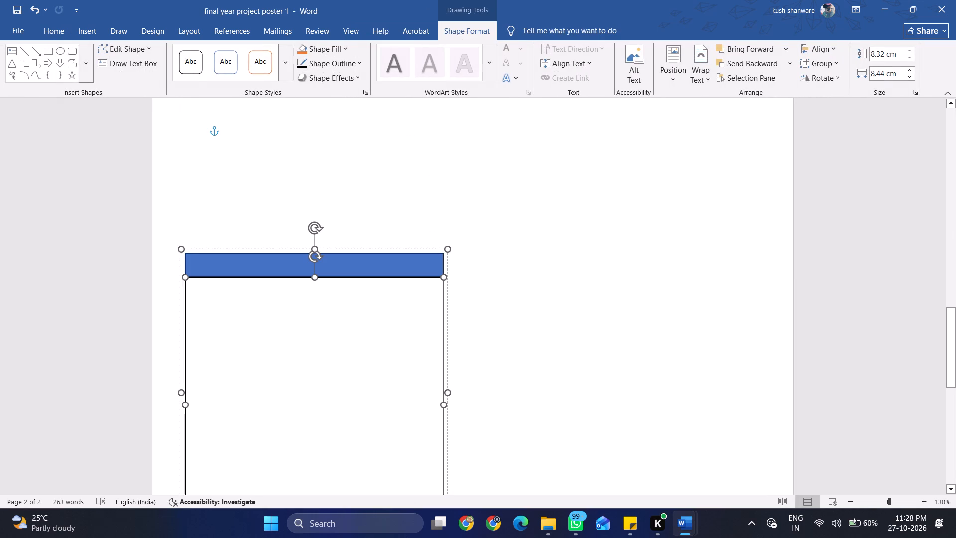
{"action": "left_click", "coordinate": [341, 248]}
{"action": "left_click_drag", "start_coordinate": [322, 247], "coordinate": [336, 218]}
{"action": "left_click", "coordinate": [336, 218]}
Close the recovered Document1 window and maximize the final year project poster 1 document.
{"action": "left_click_drag", "start_coordinate": [618, 0], "coordinate": [955, 99]}
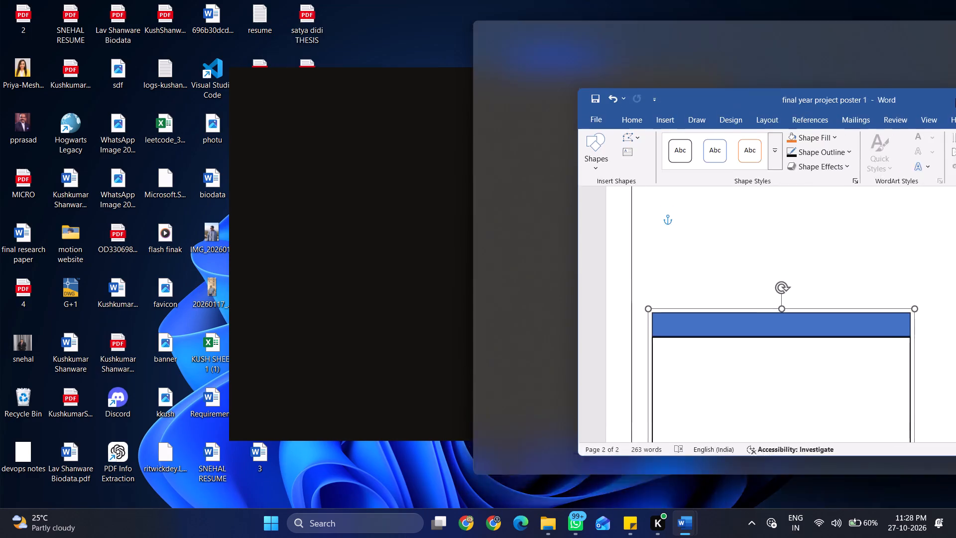
{"action": "left_click_drag", "start_coordinate": [955, 99], "coordinate": [955, 102]}
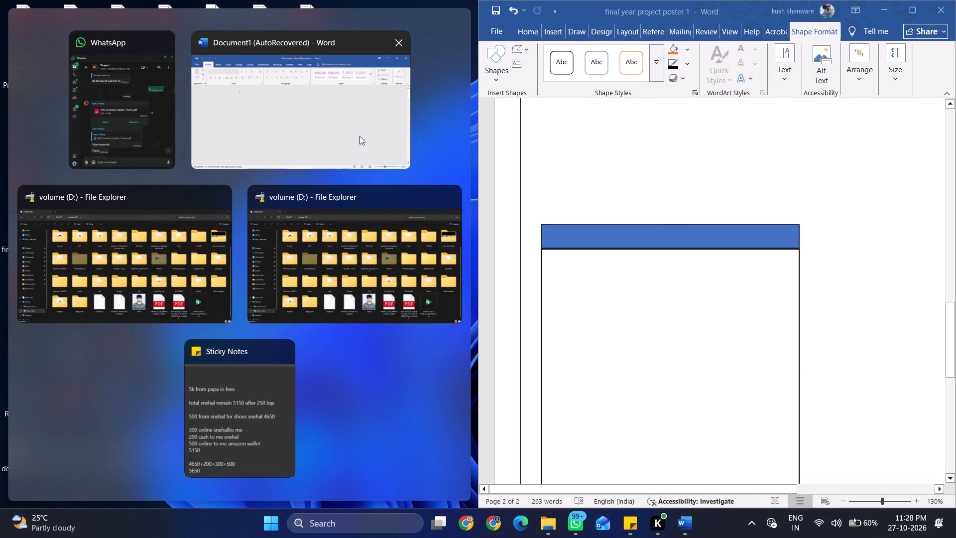
{"action": "left_click", "coordinate": [359, 136]}
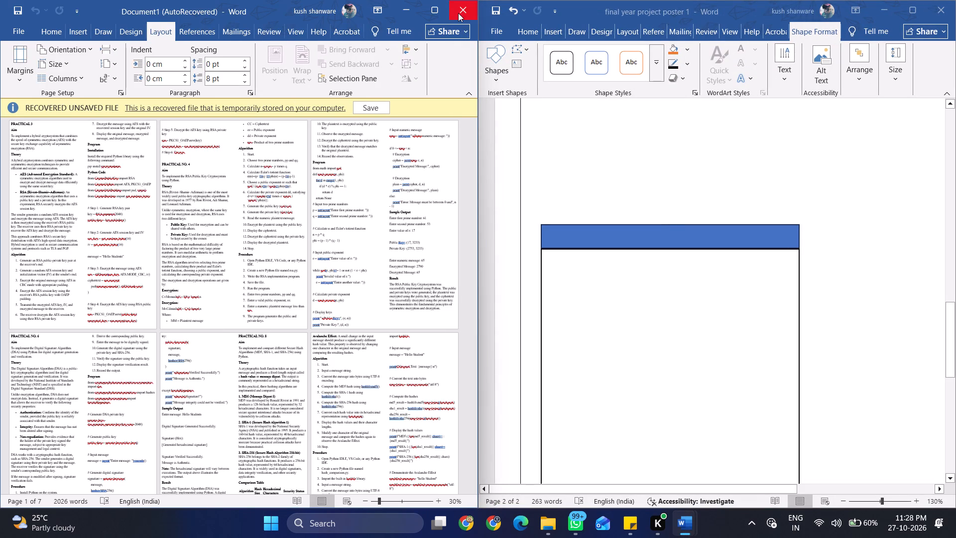
{"action": "left_click", "coordinate": [459, 13]}
{"action": "left_click", "coordinate": [292, 334]}
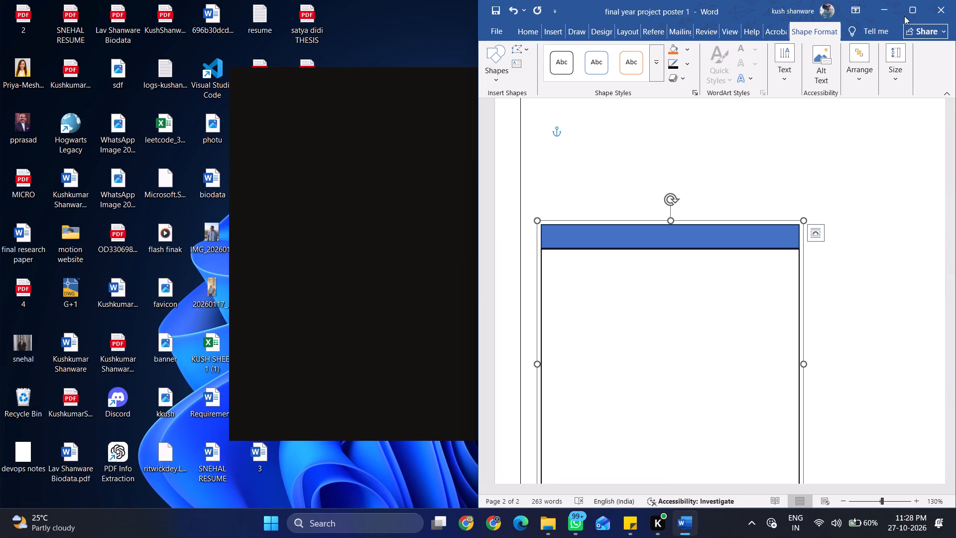
{"action": "left_click", "coordinate": [904, 16]}
Position the grouped section box just inside the second page's left border, in the upper half of the page.
{"action": "scroll", "coordinate": [469, 173], "scroll_direction": "down", "scroll_amount": 4, "text": "ctrl"}
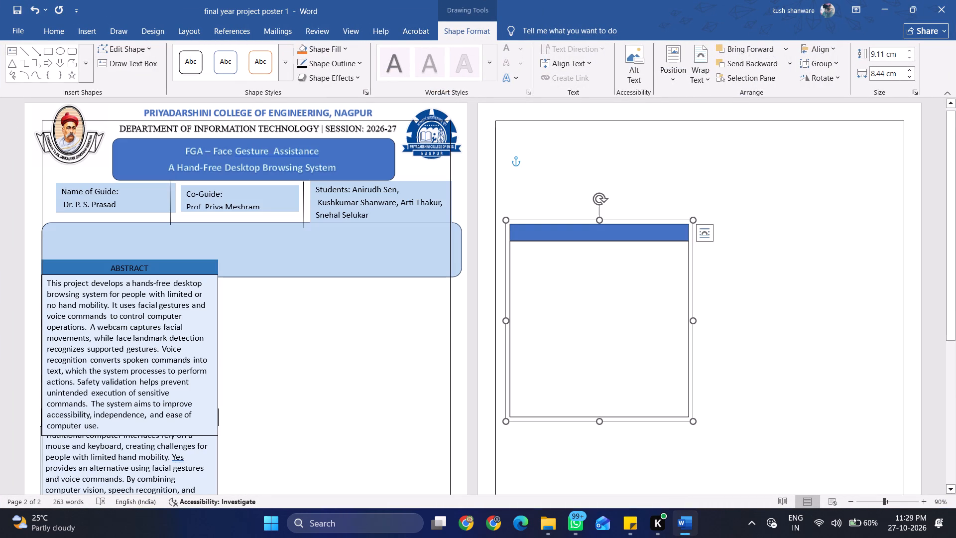
{"action": "left_click_drag", "start_coordinate": [619, 218], "coordinate": [607, 236]}
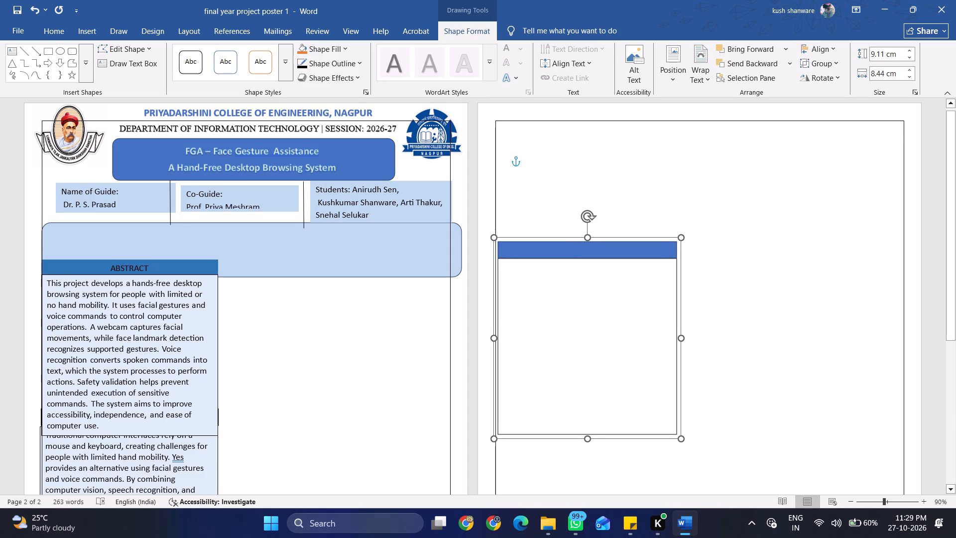
{"action": "left_click_drag", "start_coordinate": [607, 236], "coordinate": [606, 240]}
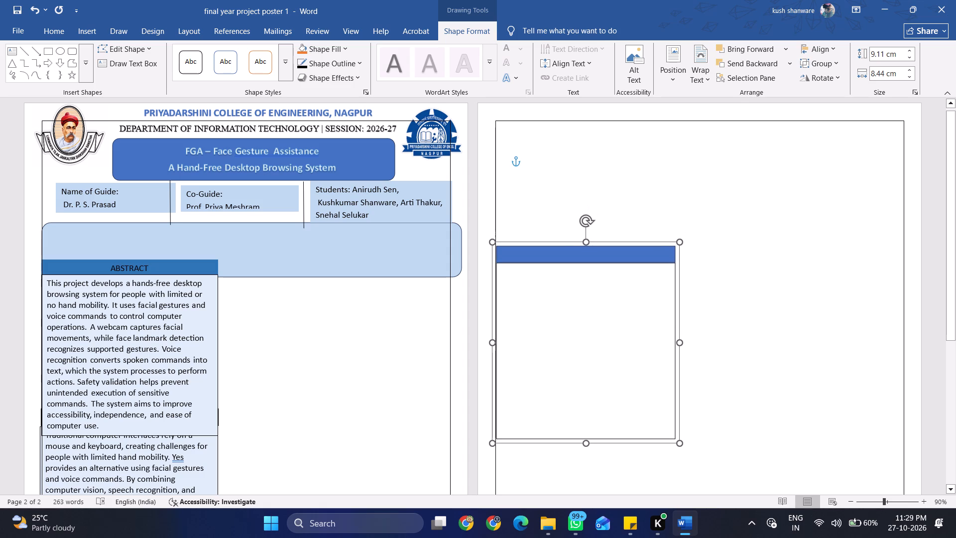
{"action": "left_click_drag", "start_coordinate": [606, 240], "coordinate": [608, 227]}
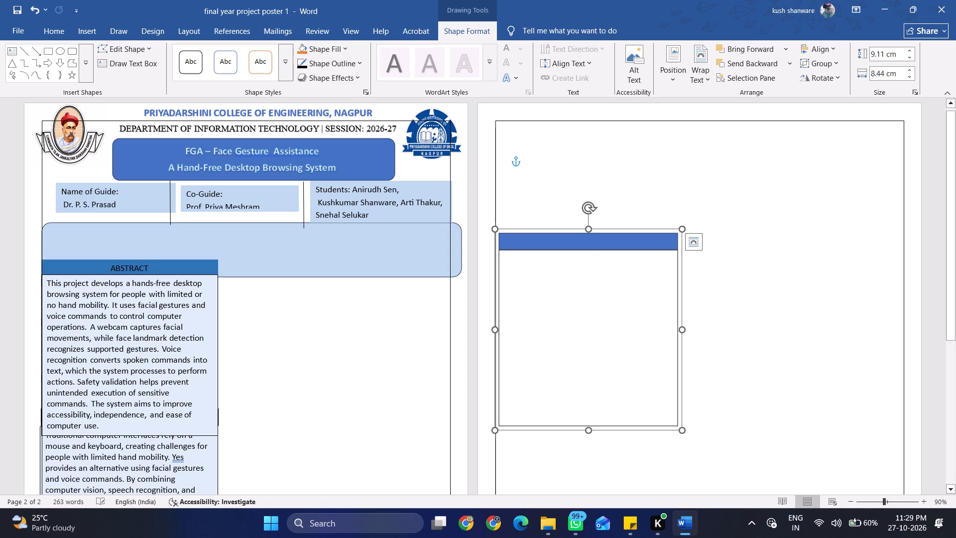
{"action": "left_click", "coordinate": [608, 291]}
{"action": "left_click", "coordinate": [741, 269]}
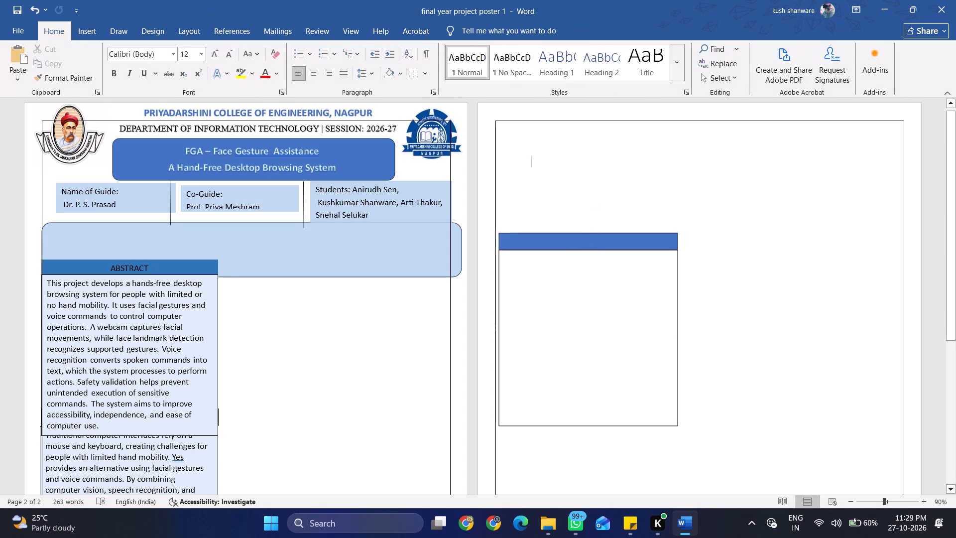
Duplicate the grouped section box and place the two side by side with their header bars level and a narrow gap between them.
{"action": "double_click", "coordinate": [599, 234]}
{"action": "key", "text": "ctrl+c"}
{"action": "key", "text": "ctrl+v"}
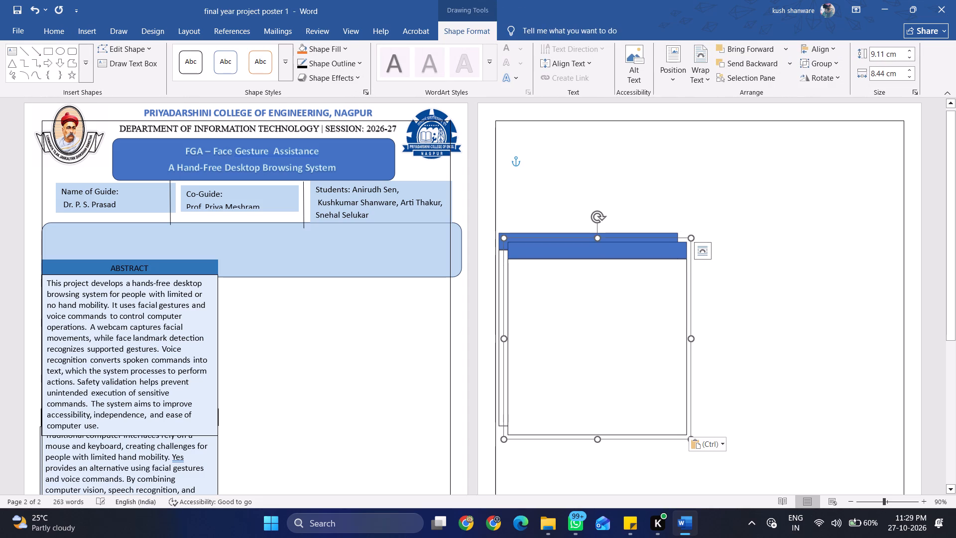
{"action": "left_click_drag", "start_coordinate": [614, 242], "coordinate": [842, 250]}
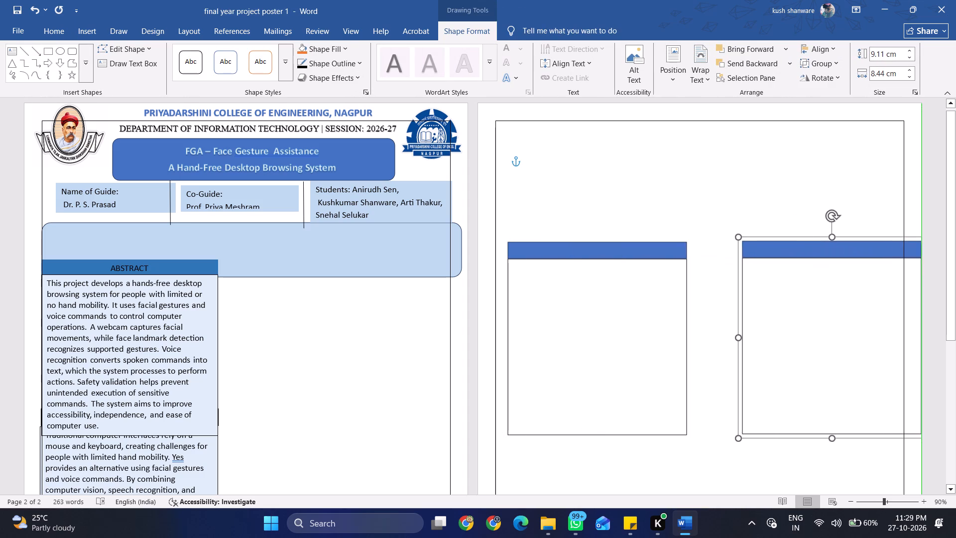
{"action": "left_click_drag", "start_coordinate": [842, 250], "coordinate": [823, 252]}
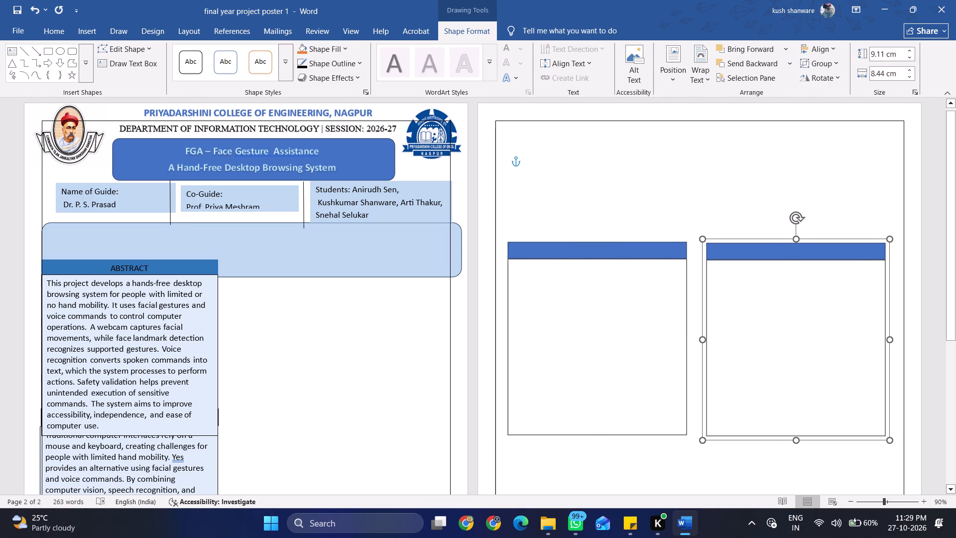
{"action": "left_click_drag", "start_coordinate": [823, 252], "coordinate": [804, 249]}
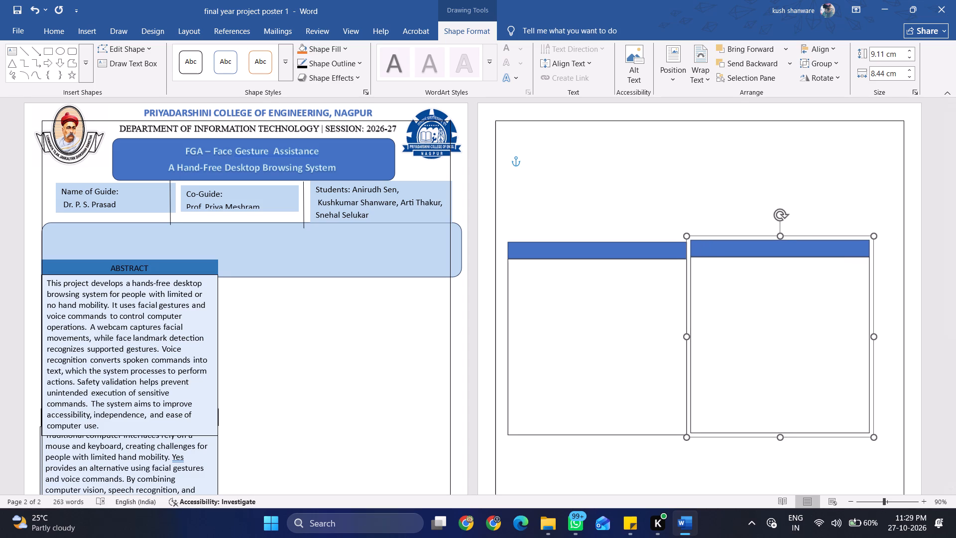
{"action": "left_click_drag", "start_coordinate": [804, 249], "coordinate": [801, 251]}
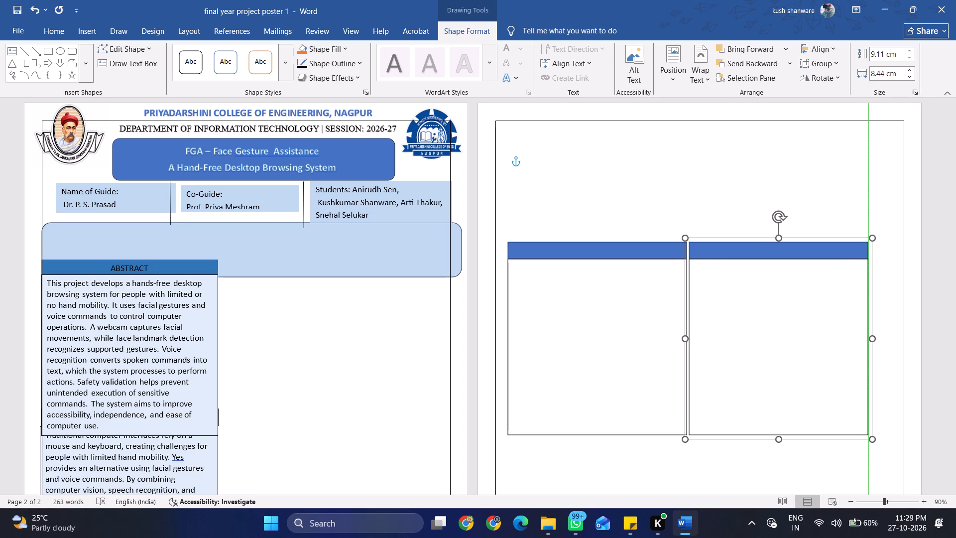
{"action": "left_click_drag", "start_coordinate": [801, 251], "coordinate": [801, 251]}
Widen the right section box to about 9.97 cm so its right edge sits just inside the page border.
{"action": "left_click_drag", "start_coordinate": [874, 338], "coordinate": [901, 339]}
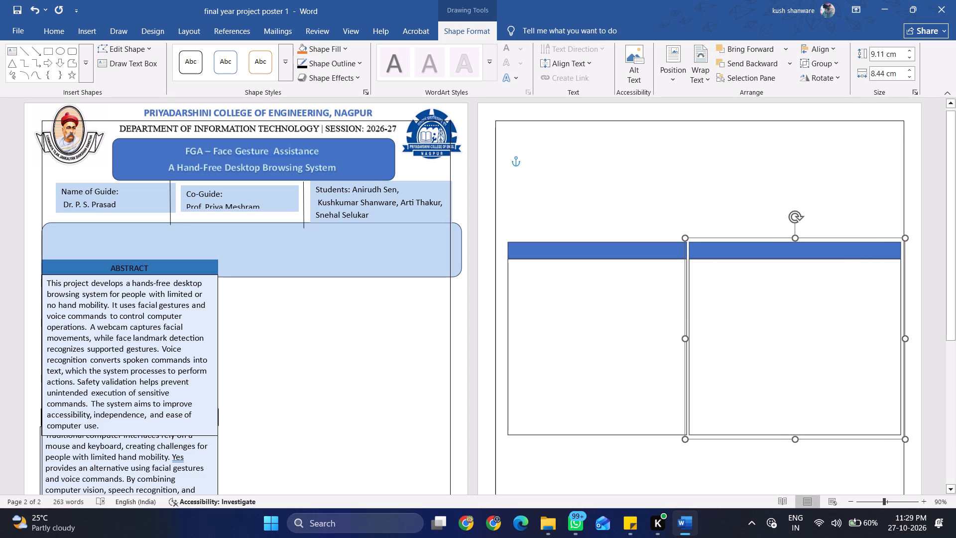
{"action": "left_click_drag", "start_coordinate": [901, 339], "coordinate": [900, 339]}
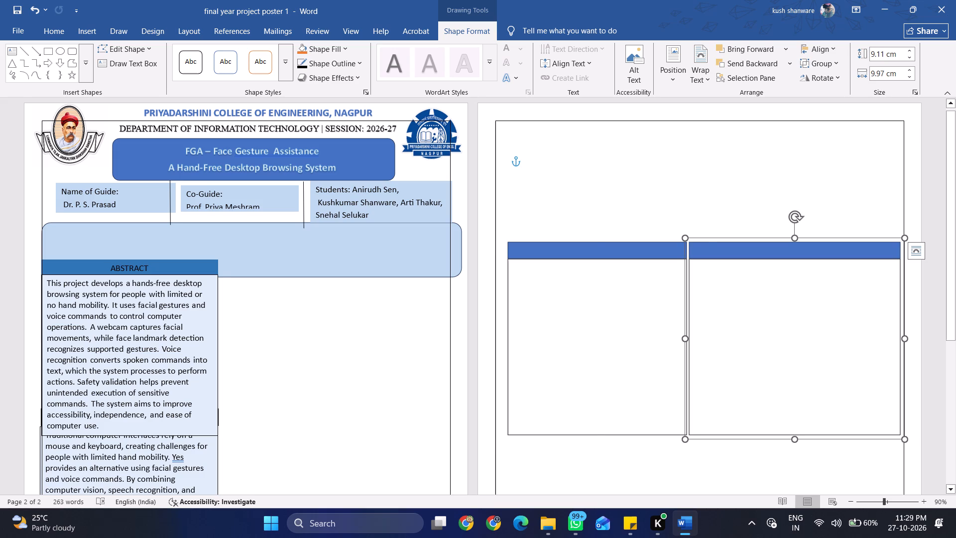
Widen the left section box to about 8.81 cm by extending its left edge toward the page border.
{"action": "left_click", "coordinate": [536, 334]}
{"action": "left_click", "coordinate": [504, 335]}
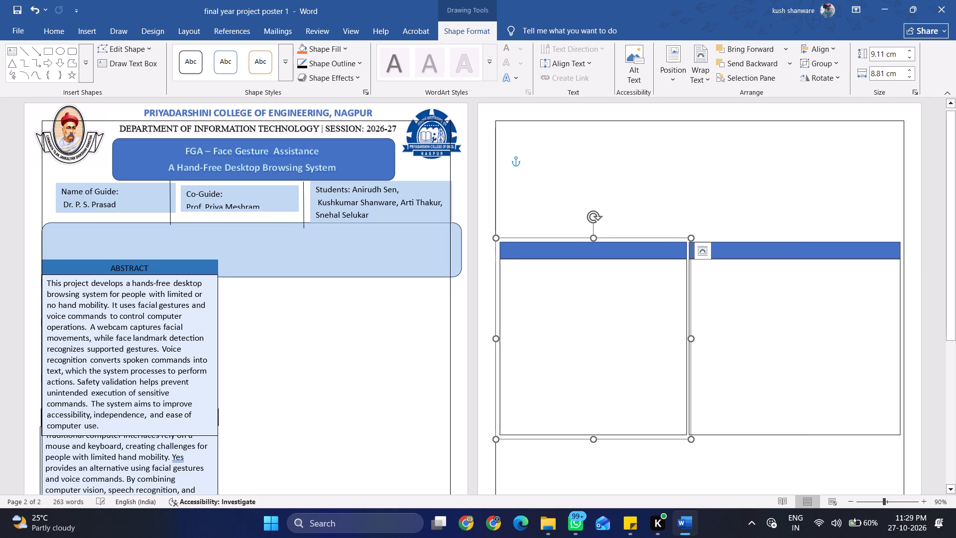
{"action": "left_click", "coordinate": [642, 464]}
Move the first page's "Traditional computer interfaces" text box into the empty space to the right, clear of the Abstract box.
{"action": "scroll", "coordinate": [664, 457], "scroll_direction": "down", "scroll_amount": 5}
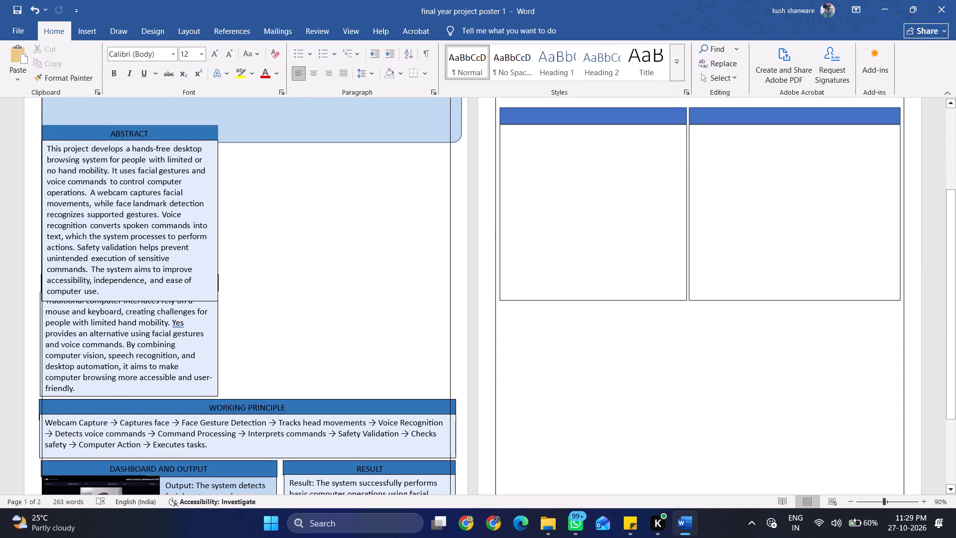
{"action": "scroll", "coordinate": [505, 420], "scroll_direction": "down", "scroll_amount": 2}
{"action": "left_click", "coordinate": [204, 287]}
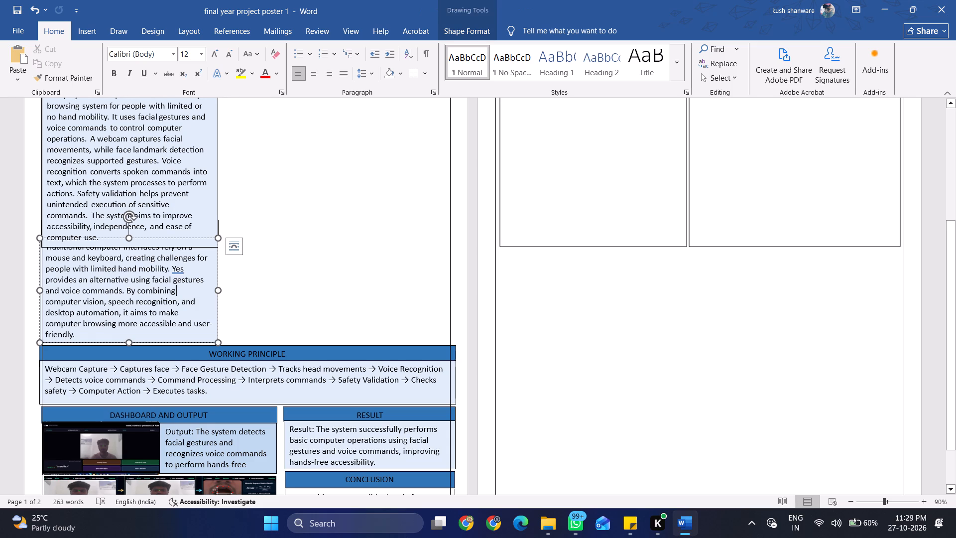
{"action": "left_click_drag", "start_coordinate": [218, 277], "coordinate": [355, 270]}
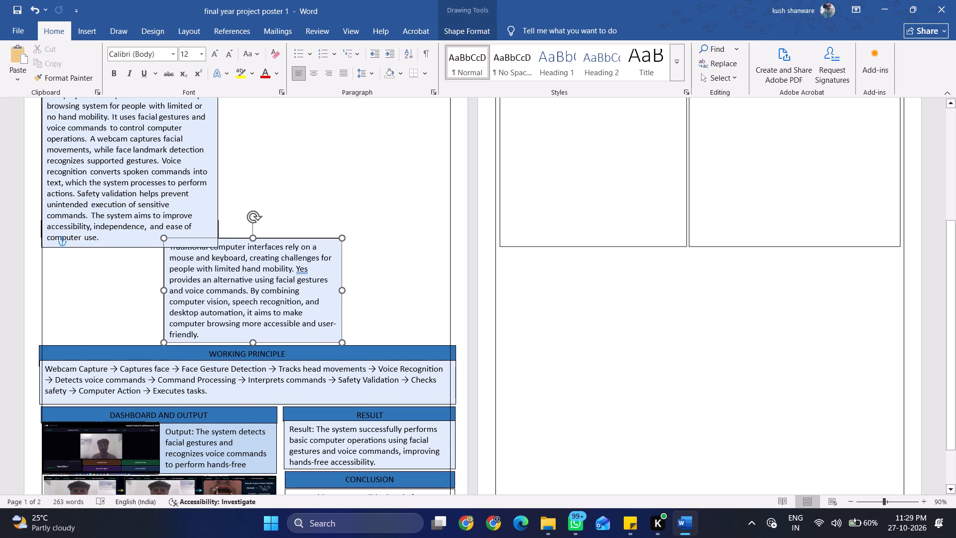
{"action": "left_click_drag", "start_coordinate": [355, 270], "coordinate": [412, 244]}
Move the college name and department/session heading text box from the first page to the top centre of the second page, inside its border.
{"action": "scroll", "coordinate": [383, 256], "scroll_direction": "up", "scroll_amount": 4}
{"action": "scroll", "coordinate": [383, 256], "scroll_direction": "down", "scroll_amount": 1, "text": "ctrl"}
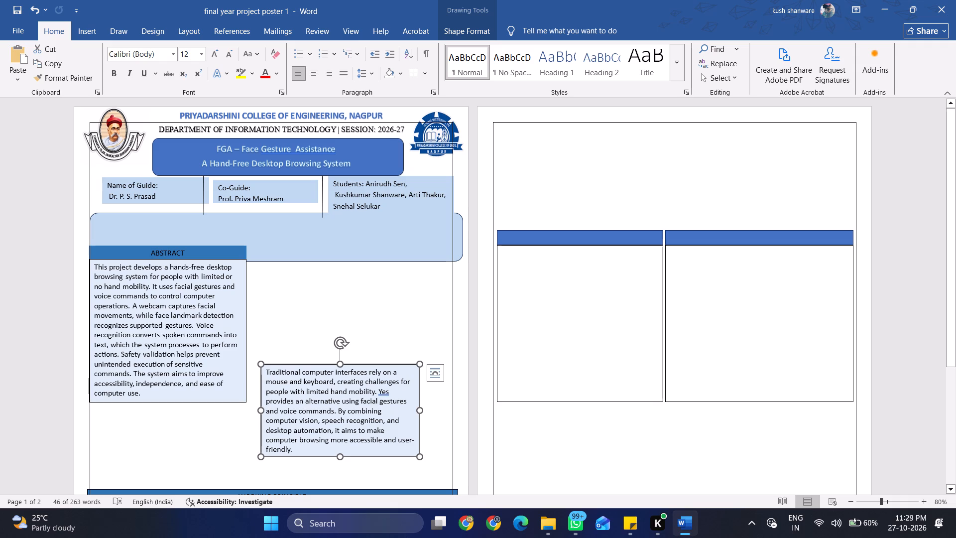
{"action": "left_click", "coordinate": [282, 113]}
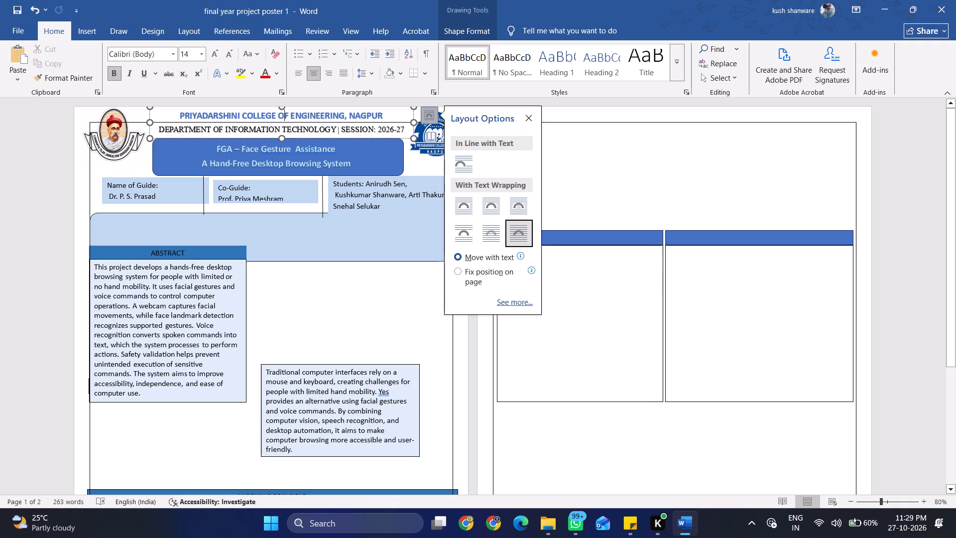
{"action": "left_click_drag", "start_coordinate": [403, 136], "coordinate": [791, 163]}
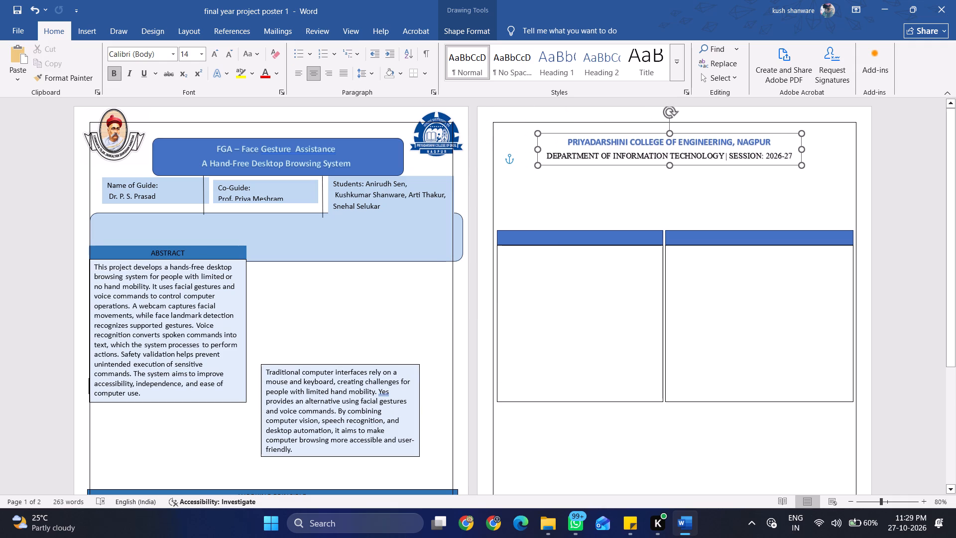
{"action": "left_click_drag", "start_coordinate": [791, 163], "coordinate": [793, 153]}
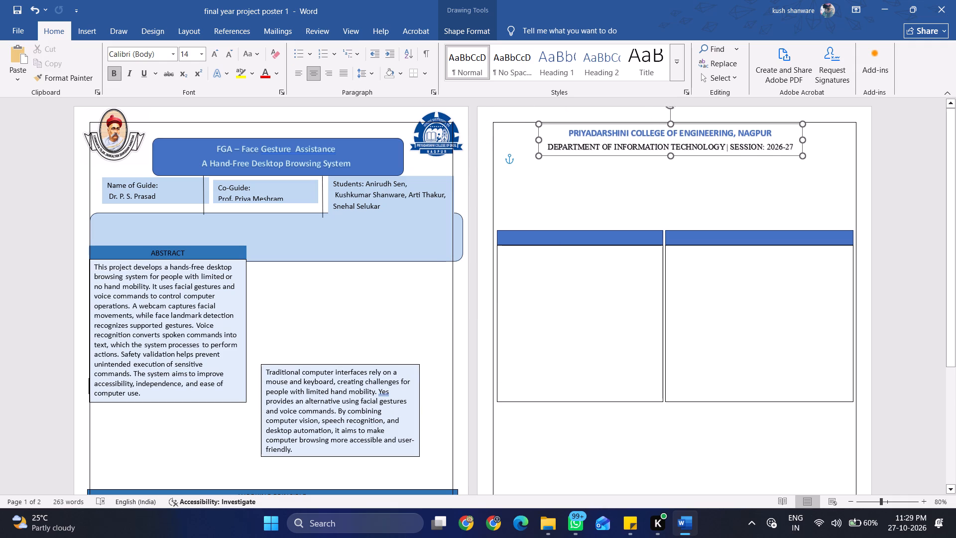
{"action": "left_click_drag", "start_coordinate": [793, 153], "coordinate": [793, 151]}
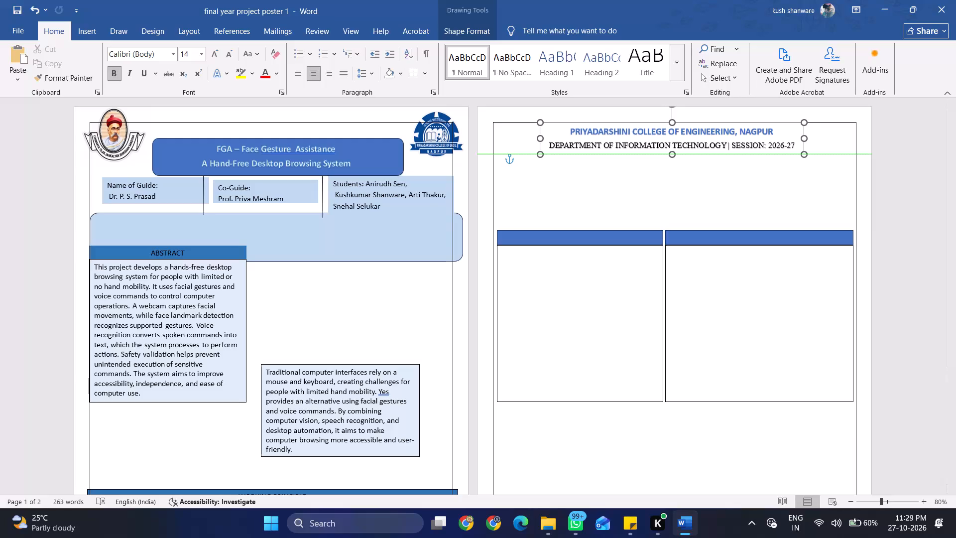
{"action": "left_click_drag", "start_coordinate": [793, 151], "coordinate": [793, 150]}
{"action": "left_click", "coordinate": [750, 179]}
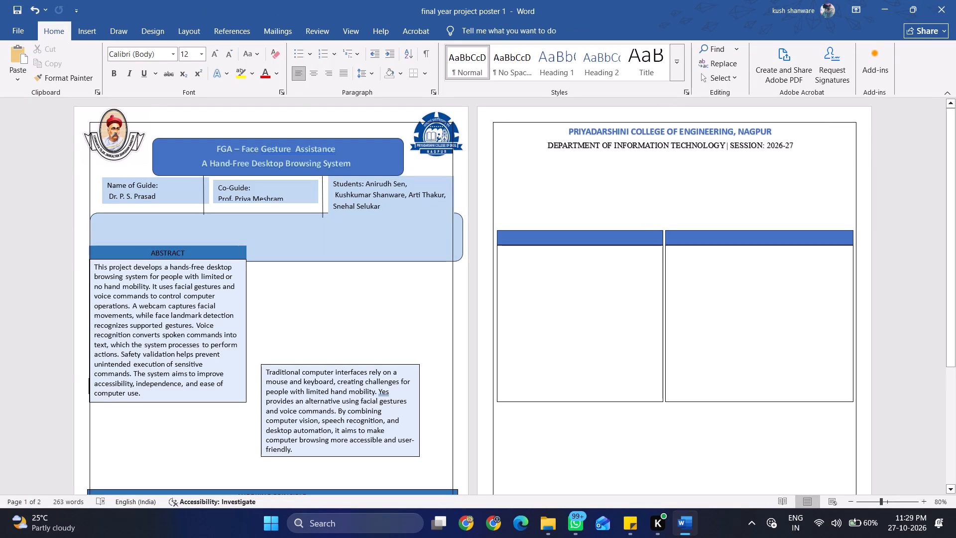
Duplicate the first page's portrait logo and place the copy on the second page, below the start of the college heading.
{"action": "left_click", "coordinate": [105, 134]}
{"action": "left_click_drag", "start_coordinate": [105, 134], "coordinate": [523, 156]}
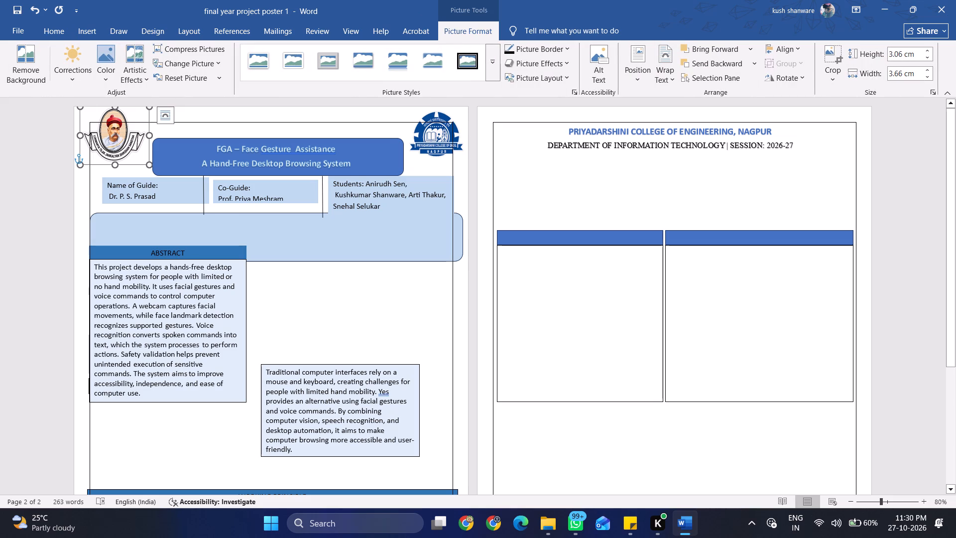
{"action": "key", "text": "ctrl+c"}
{"action": "key", "text": "ctrl+v"}
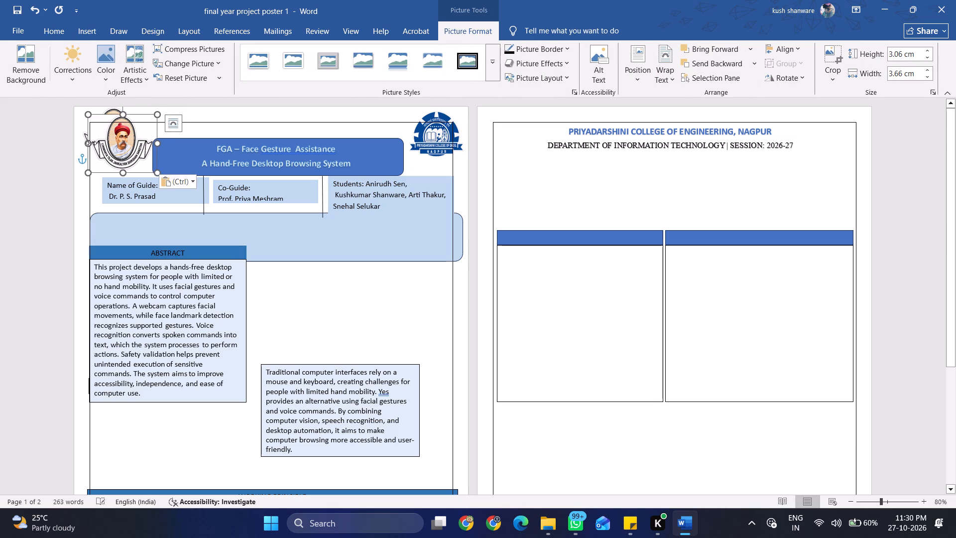
{"action": "left_click_drag", "start_coordinate": [112, 142], "coordinate": [529, 168]}
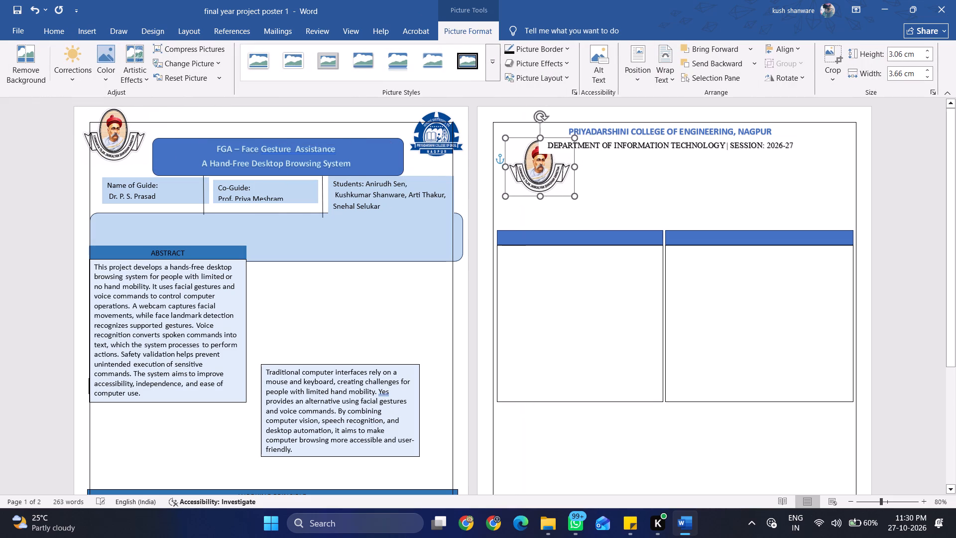
{"action": "left_click_drag", "start_coordinate": [529, 168], "coordinate": [535, 178]}
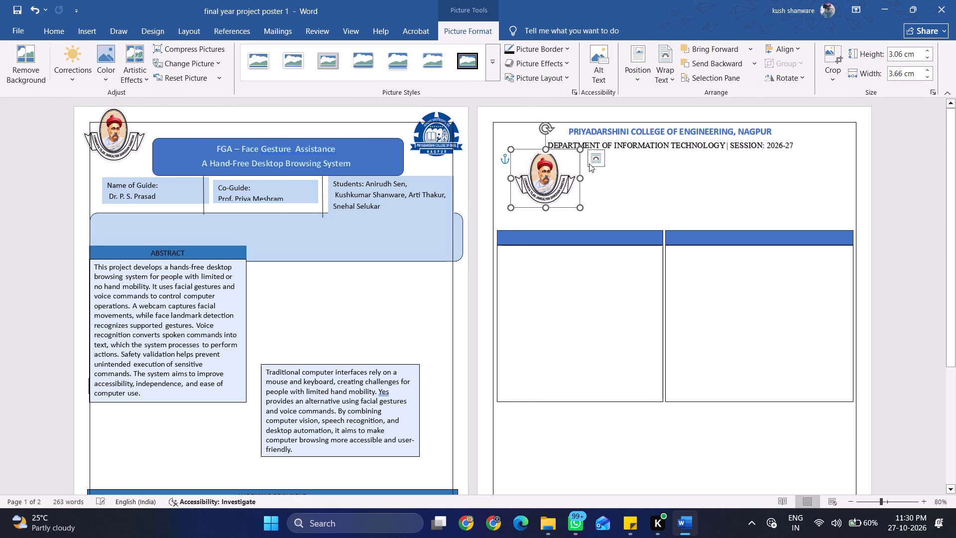
Apply the transparent, outline-free black preset shape style to the college heading text box on the second page.
{"action": "left_click", "coordinate": [652, 148]}
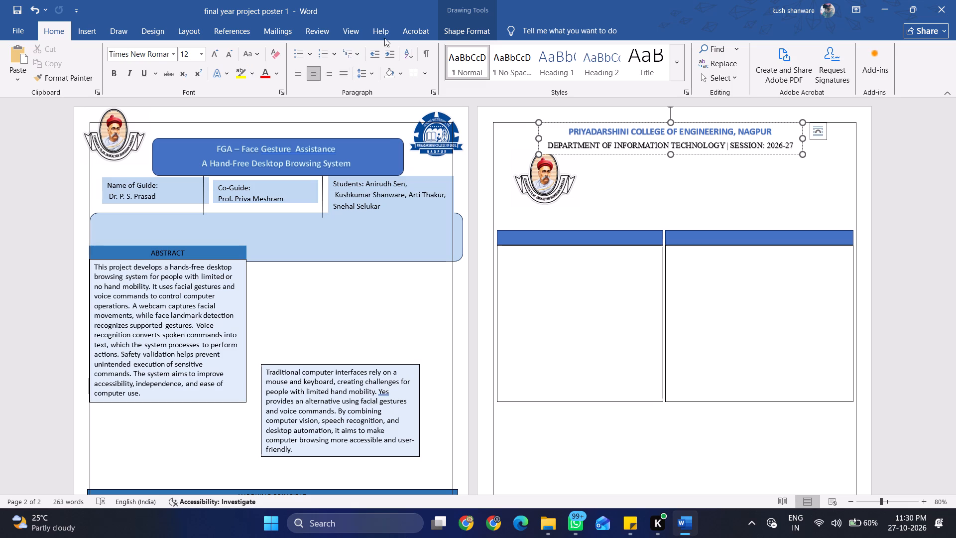
{"action": "left_click", "coordinate": [476, 35]}
{"action": "left_click", "coordinate": [282, 65]}
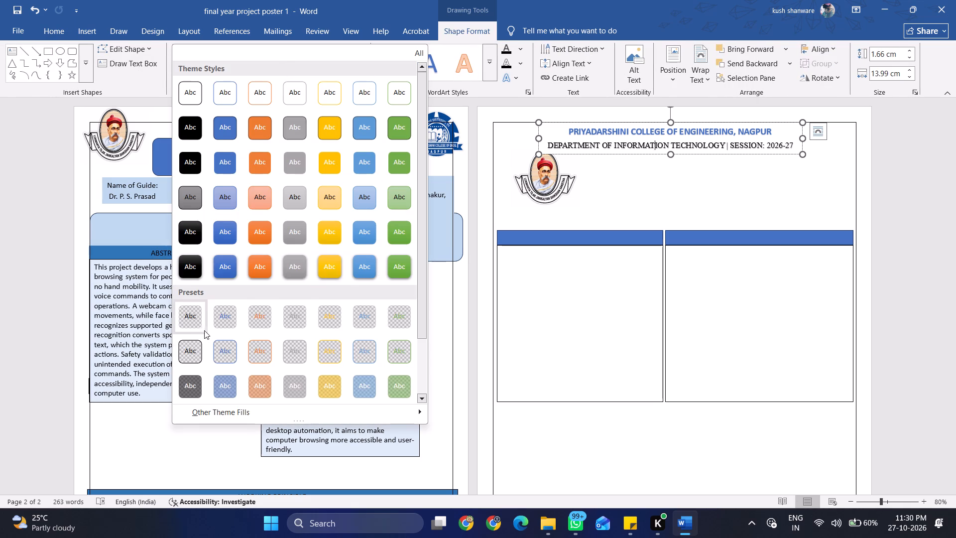
{"action": "left_click", "coordinate": [192, 324]}
Shrink the second page's portrait logo and move it into the top-left corner of the page border.
{"action": "left_click_drag", "start_coordinate": [546, 180], "coordinate": [541, 174]}
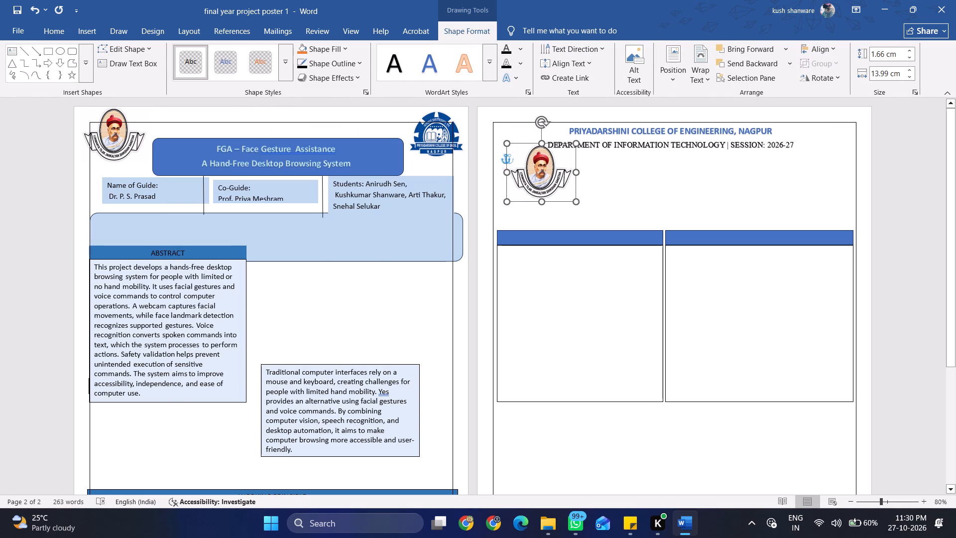
{"action": "left_click_drag", "start_coordinate": [541, 174], "coordinate": [523, 149]}
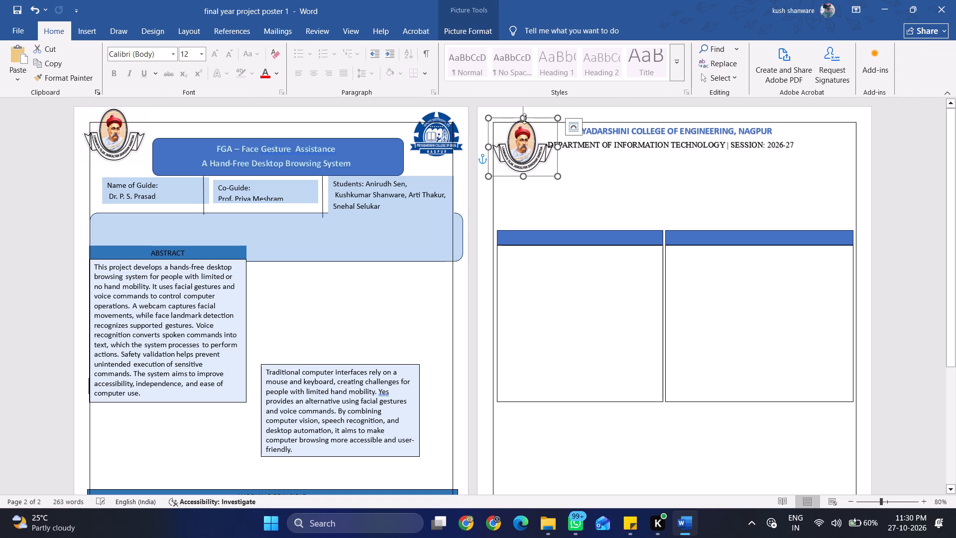
{"action": "left_click_drag", "start_coordinate": [490, 118], "coordinate": [505, 131]}
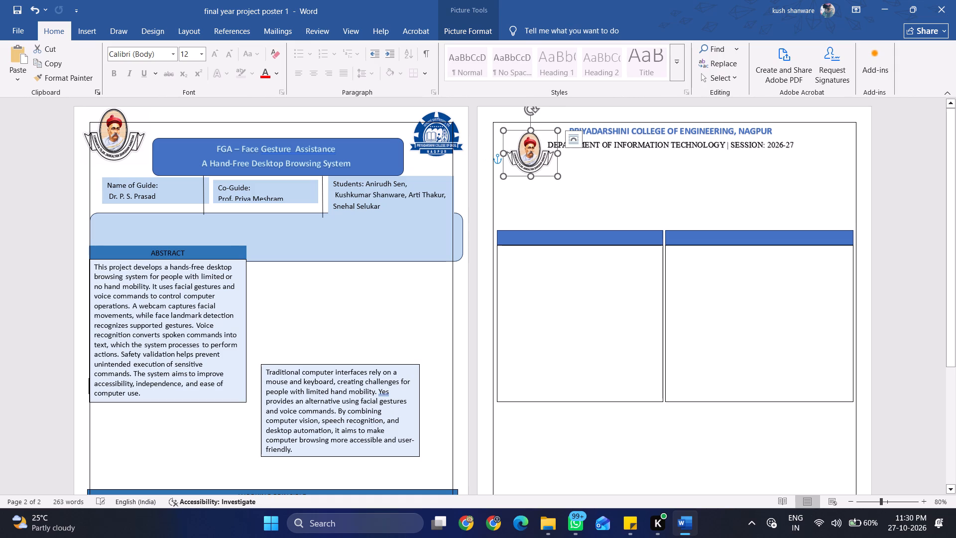
{"action": "left_click_drag", "start_coordinate": [518, 149], "coordinate": [509, 138]}
{"action": "left_click", "coordinate": [509, 138]}
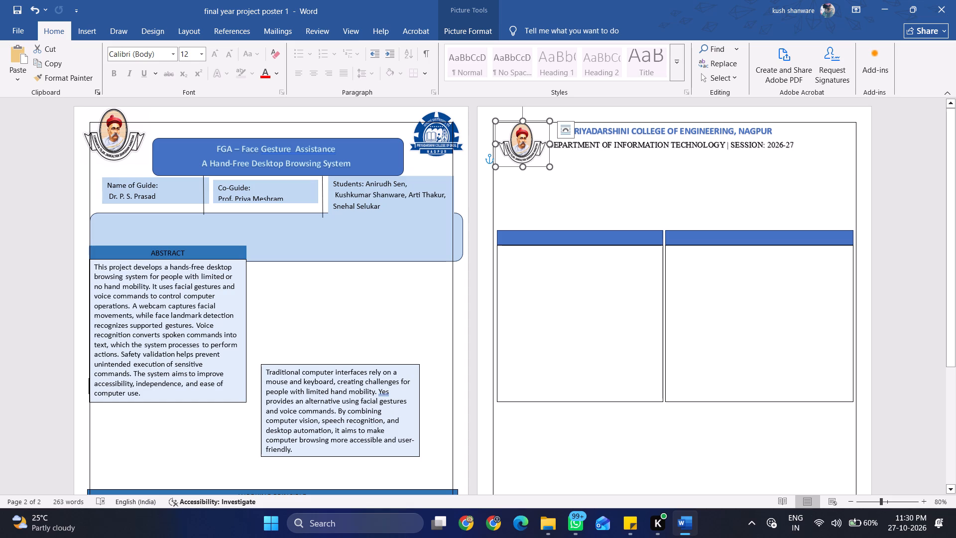
Shift the college heading text box slightly right and down, clear of the portrait logo.
{"action": "left_click", "coordinate": [595, 145]}
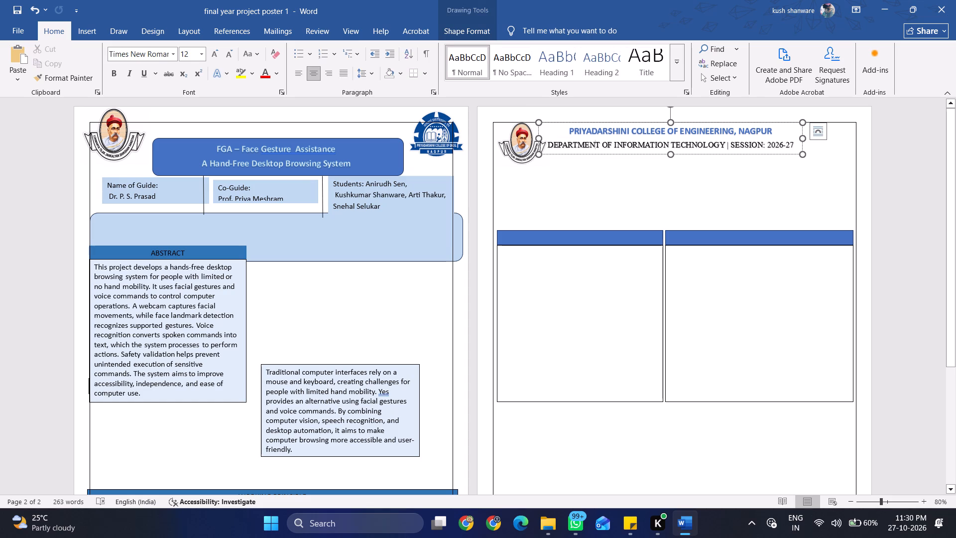
{"action": "left_click_drag", "start_coordinate": [698, 123], "coordinate": [709, 134]}
Shrink the second page's portrait logo further, keeping it in the border's top-left corner.
{"action": "left_click", "coordinate": [531, 140]}
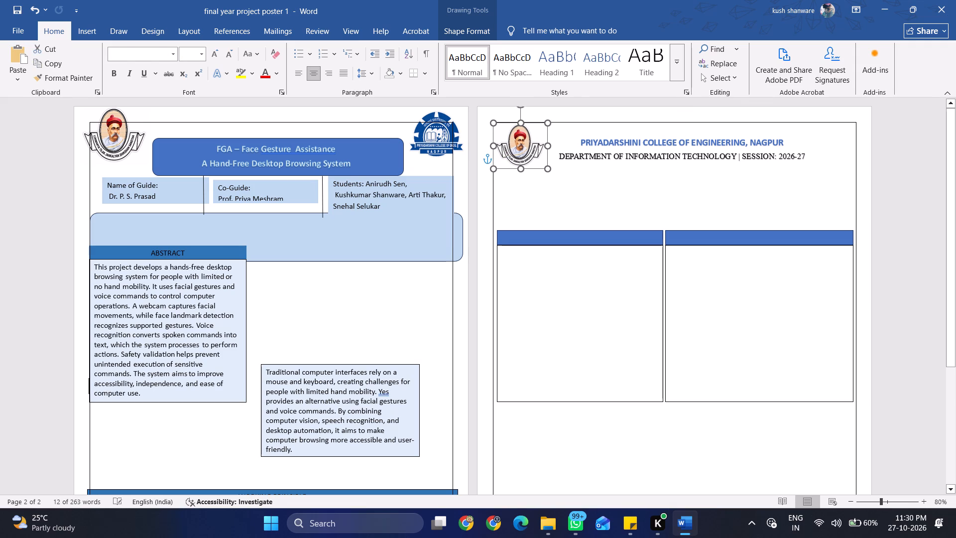
{"action": "left_click_drag", "start_coordinate": [546, 168], "coordinate": [533, 158]}
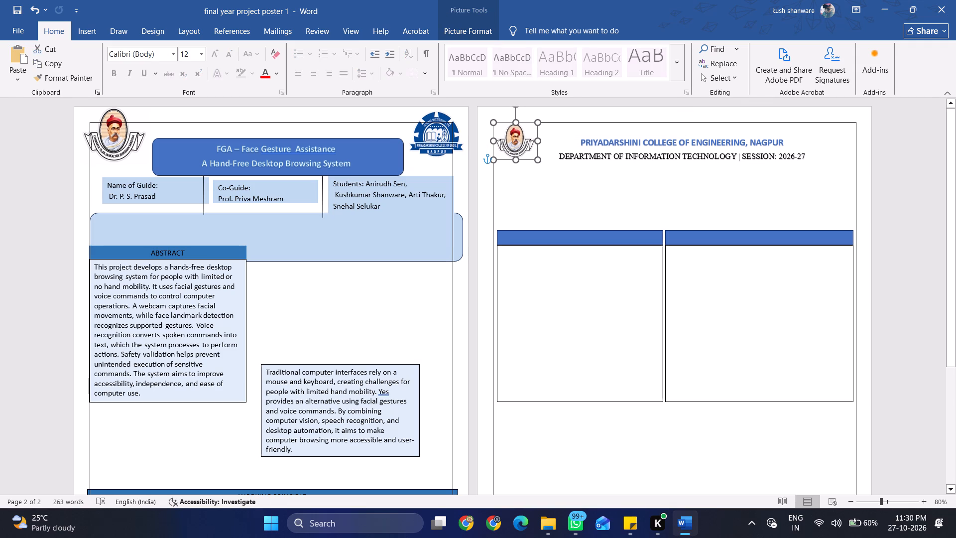
{"action": "left_click_drag", "start_coordinate": [533, 158], "coordinate": [532, 157]}
Duplicate the first page's round blue college logo, shrink the copy to match the portrait logo, and place it in the second page's top-right border corner.
{"action": "left_click", "coordinate": [421, 146]}
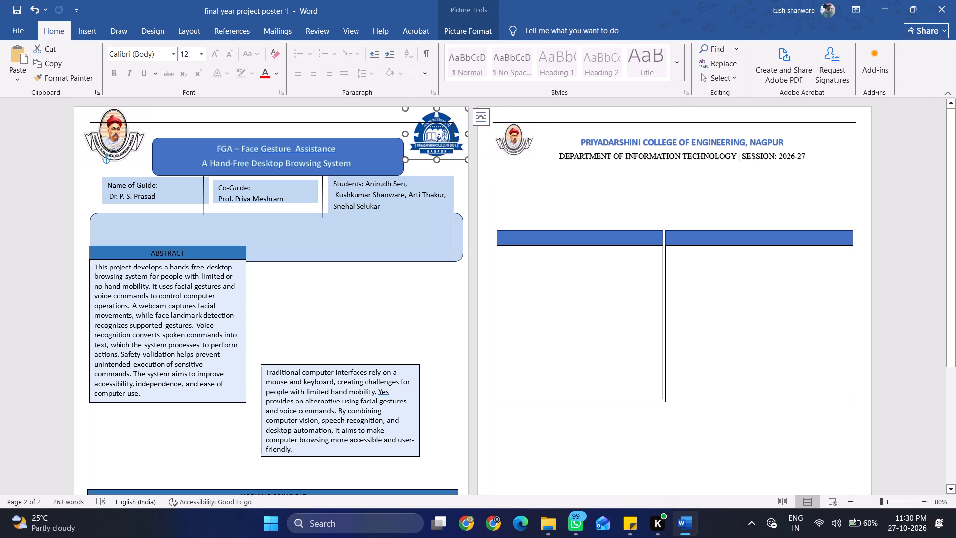
{"action": "key", "text": "ctrl+c"}
{"action": "key", "text": "ctrl+v"}
{"action": "left_click_drag", "start_coordinate": [432, 145], "coordinate": [749, 177]}
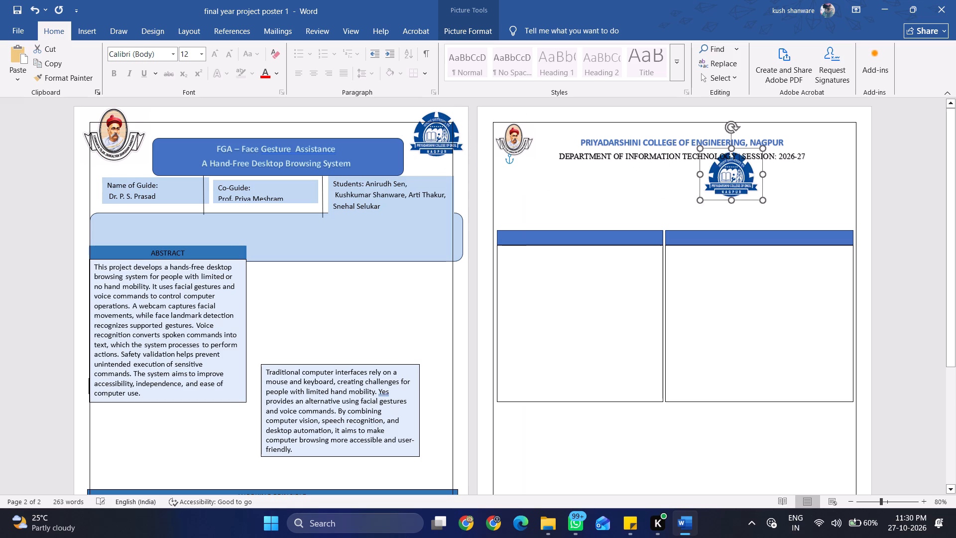
{"action": "left_click_drag", "start_coordinate": [749, 177], "coordinate": [772, 186]}
{"action": "left_click_drag", "start_coordinate": [752, 154], "coordinate": [770, 162]}
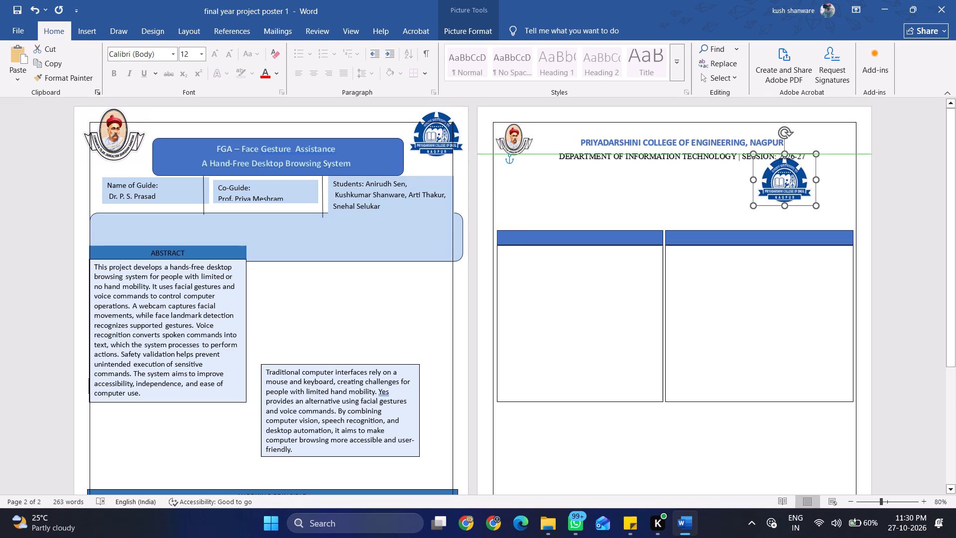
{"action": "left_click_drag", "start_coordinate": [770, 162], "coordinate": [776, 168]}
{"action": "left_click_drag", "start_coordinate": [790, 184], "coordinate": [503, 139]}
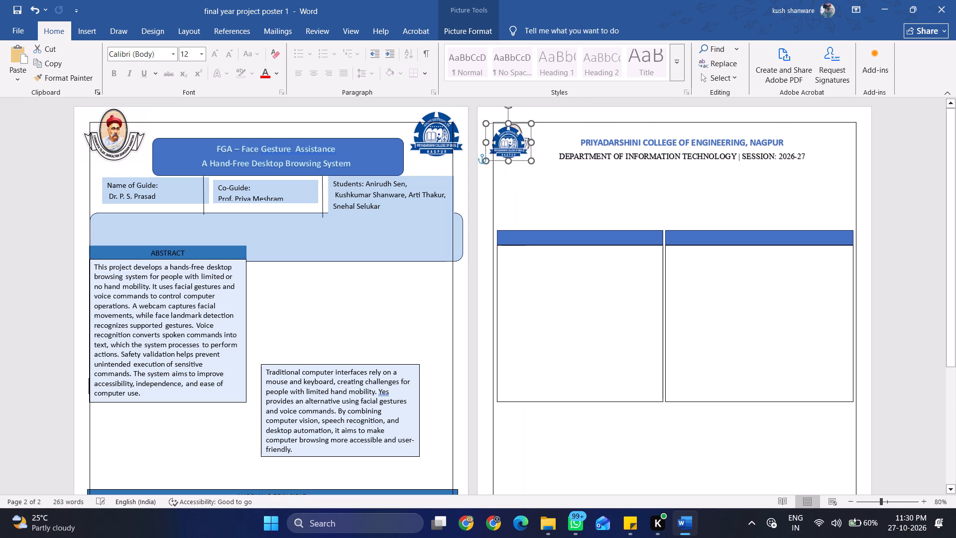
{"action": "left_click_drag", "start_coordinate": [503, 139], "coordinate": [830, 142]}
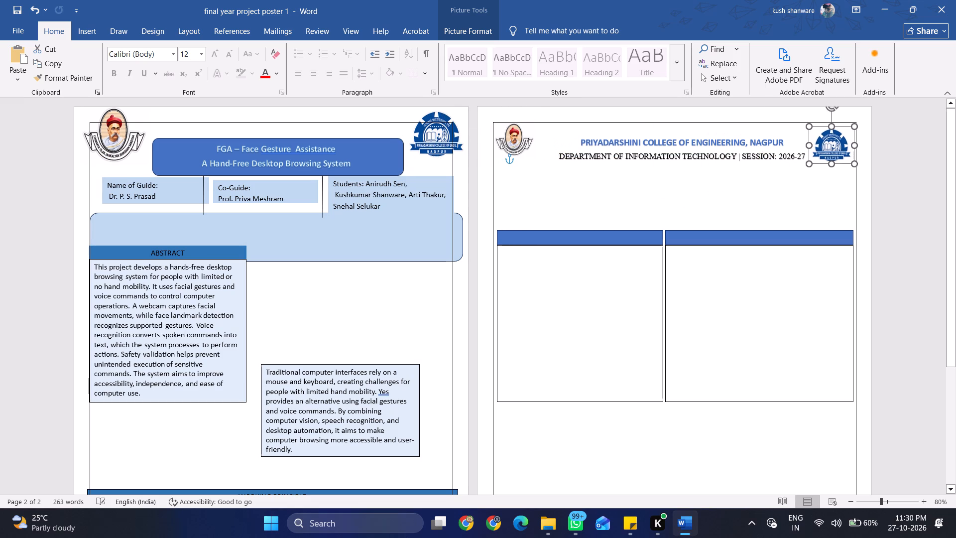
{"action": "left_click_drag", "start_coordinate": [830, 142], "coordinate": [830, 138]}
Move the college heading text box up against the top page border, between the two logos.
{"action": "left_click", "coordinate": [729, 156]}
{"action": "left_click_drag", "start_coordinate": [715, 132], "coordinate": [712, 128]}
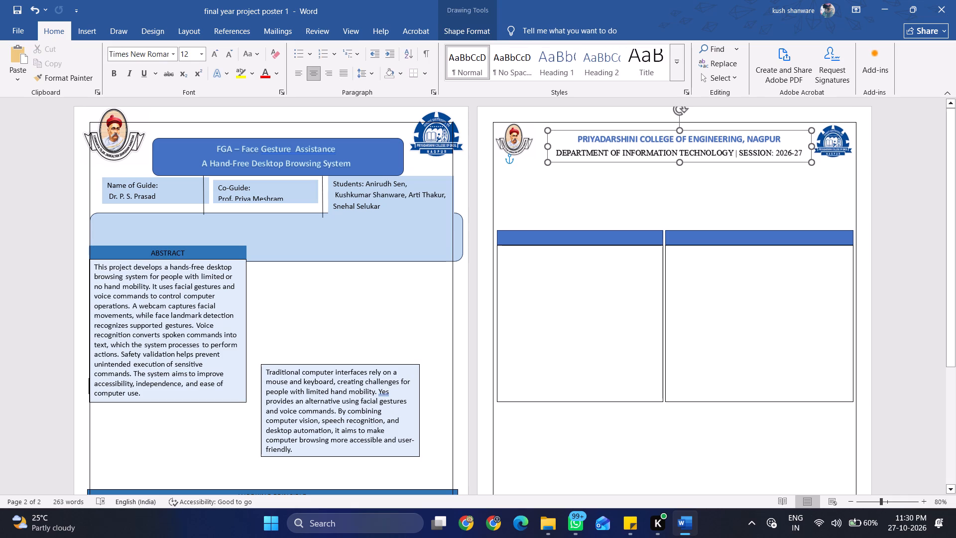
{"action": "left_click_drag", "start_coordinate": [712, 128], "coordinate": [712, 122]}
{"action": "double_click", "coordinate": [713, 122]}
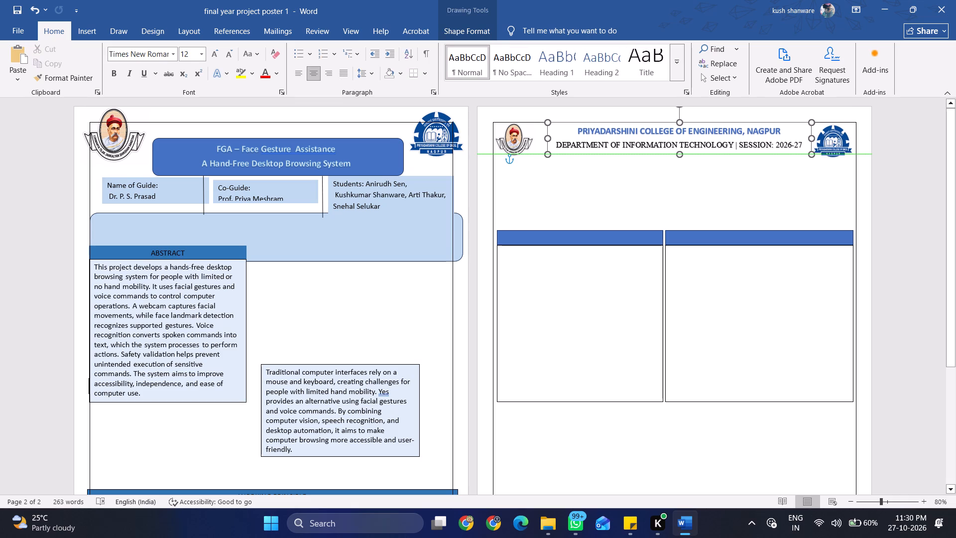
Enlarge the college heading text box slightly downward and on both sides so it spans the gap between the two logos.
{"action": "left_click_drag", "start_coordinate": [547, 153], "coordinate": [542, 154]}
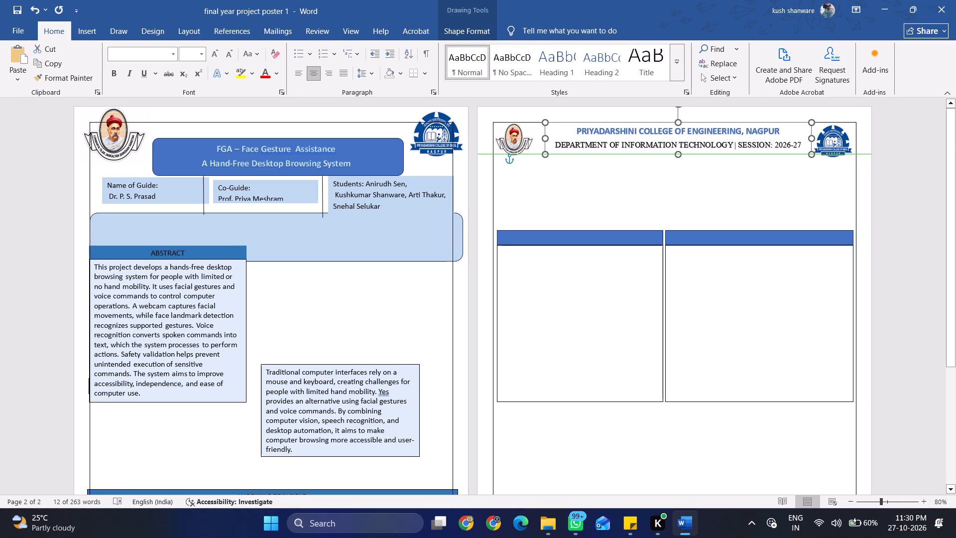
{"action": "left_click_drag", "start_coordinate": [542, 154], "coordinate": [537, 158]}
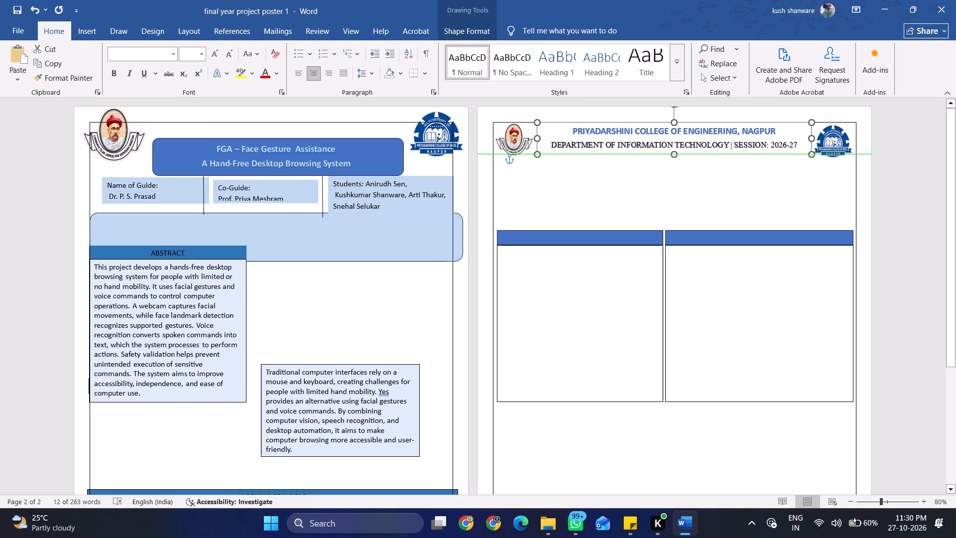
{"action": "left_click_drag", "start_coordinate": [537, 158], "coordinate": [527, 162]}
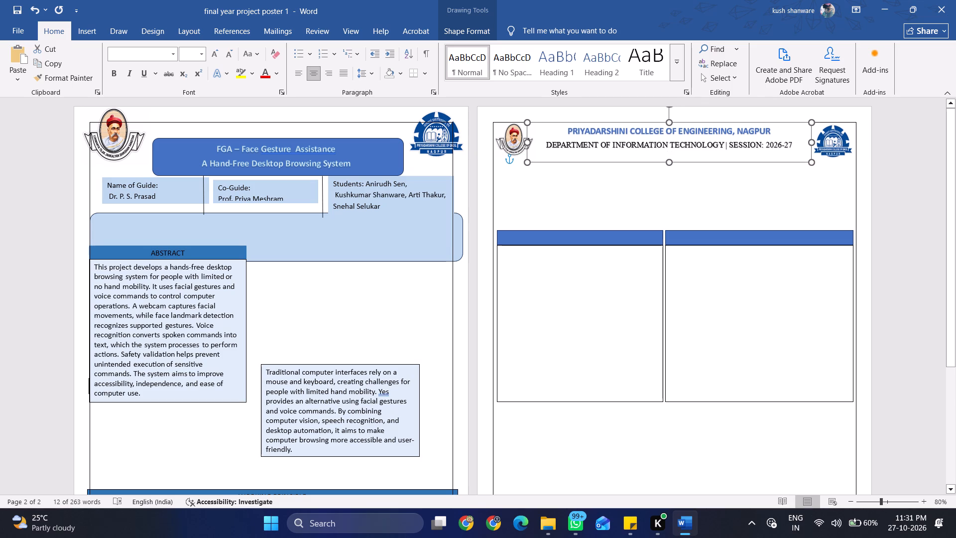
{"action": "left_click_drag", "start_coordinate": [527, 162], "coordinate": [526, 164]}
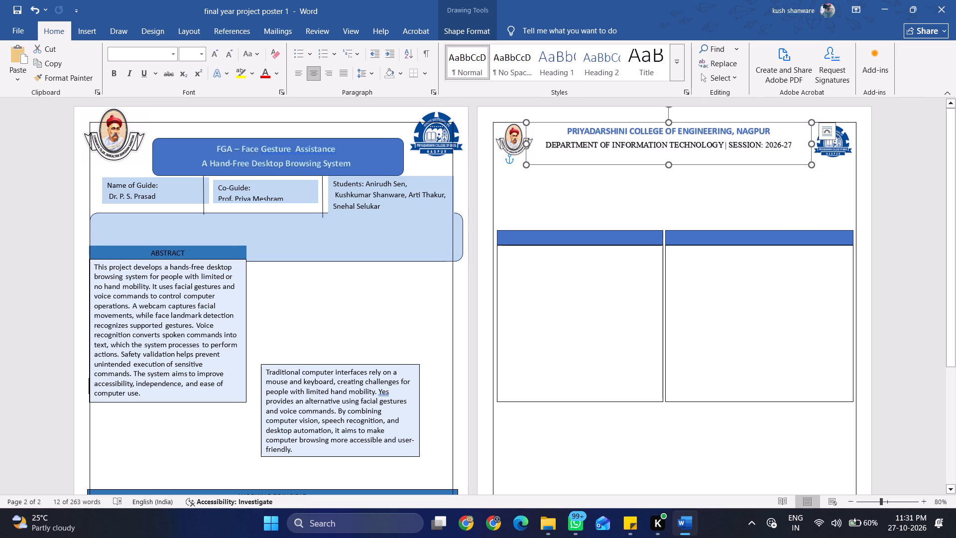
{"action": "left_click_drag", "start_coordinate": [811, 166], "coordinate": [817, 165]}
{"action": "left_click", "coordinate": [818, 165]}
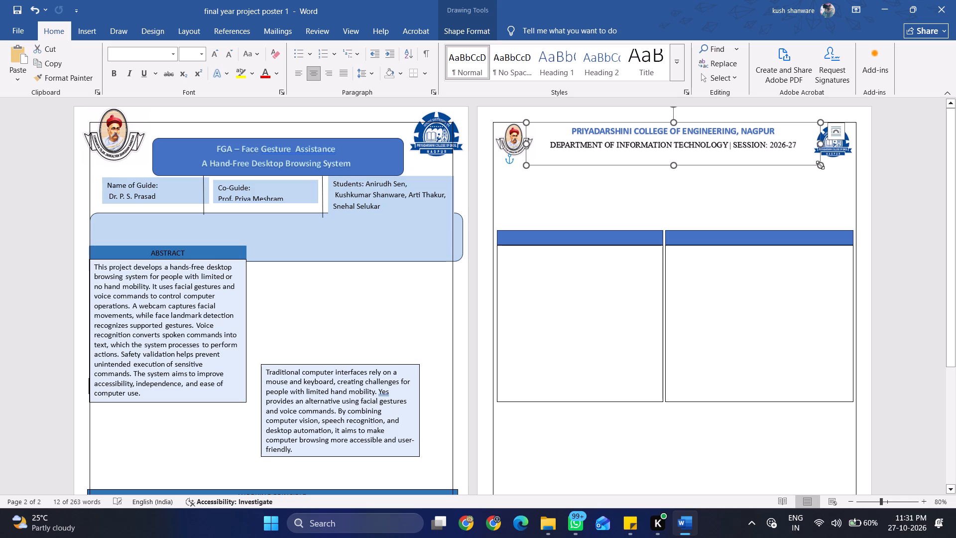
{"action": "left_click", "coordinate": [893, 169]}
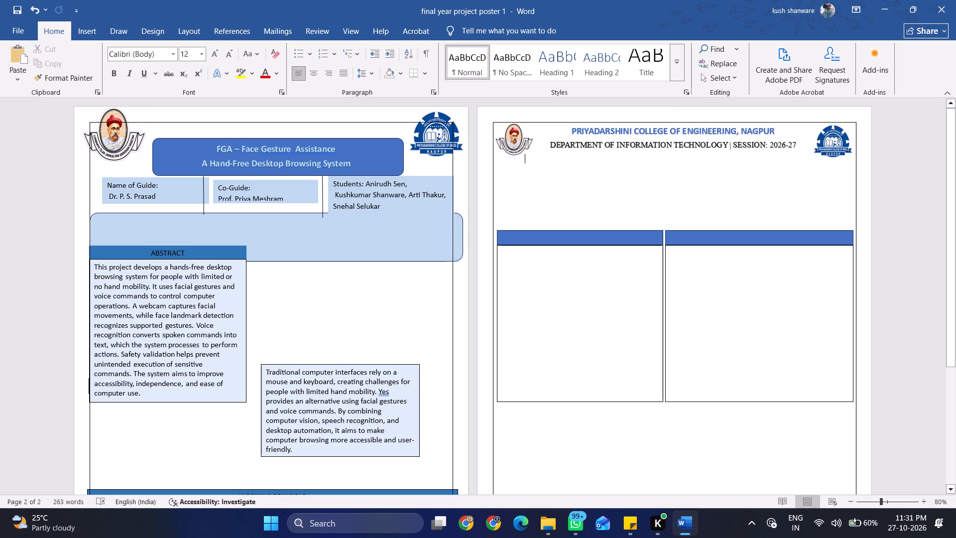
Draw a blue rectangle about 2.06 cm high and 19.25 cm wide below the college heading, spanning the page border's full width.
{"action": "left_click", "coordinate": [78, 34]}
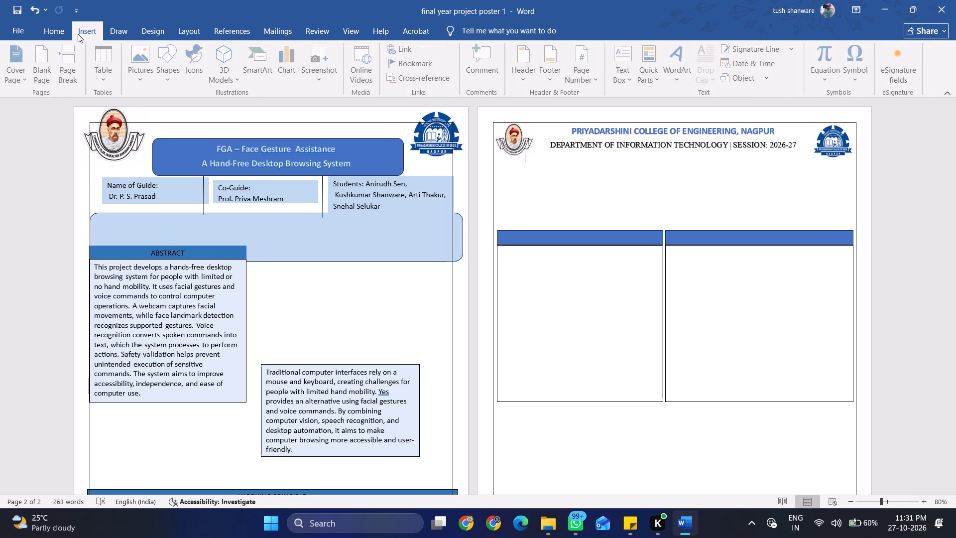
{"action": "left_click", "coordinate": [120, 35]}
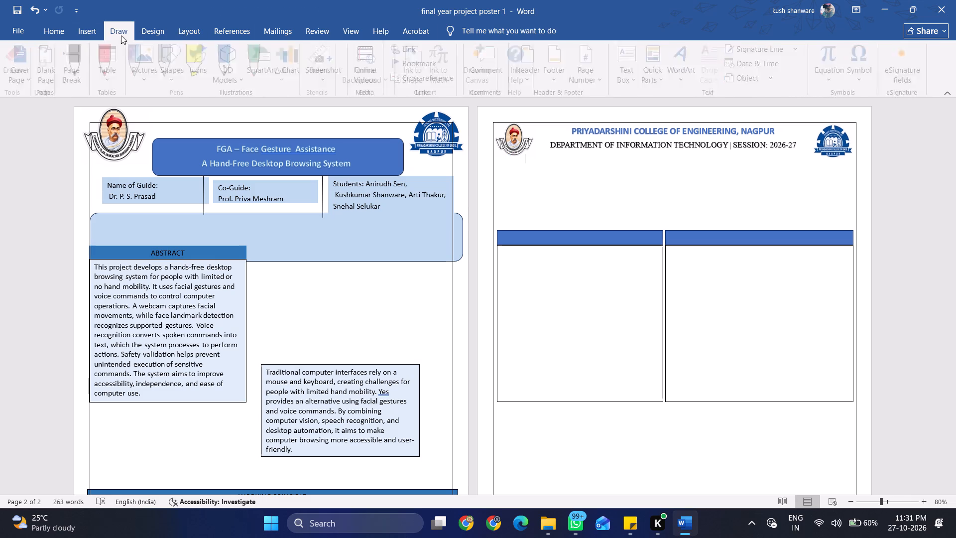
{"action": "left_click", "coordinate": [159, 31]}
{"action": "left_click", "coordinate": [86, 32]}
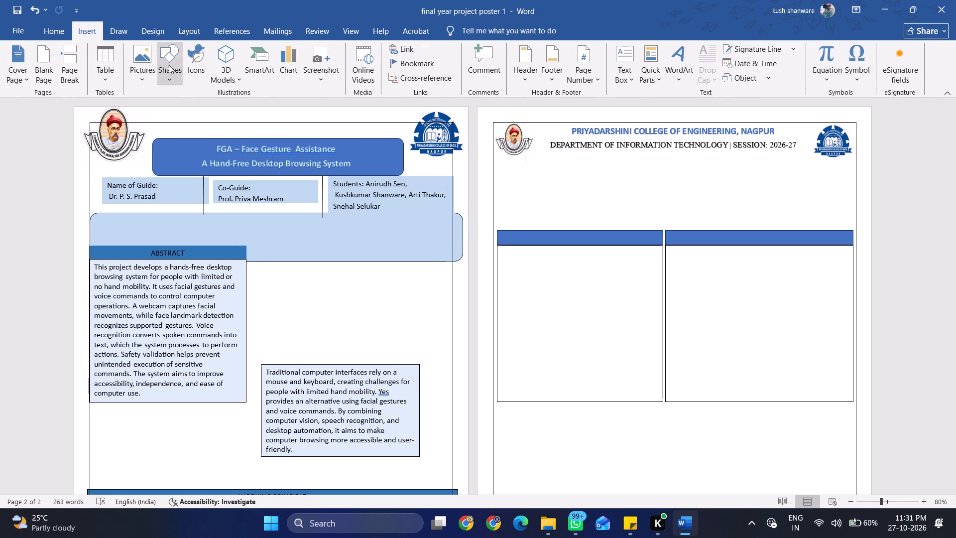
{"action": "double_click", "coordinate": [177, 75]}
{"action": "left_click", "coordinate": [176, 81]}
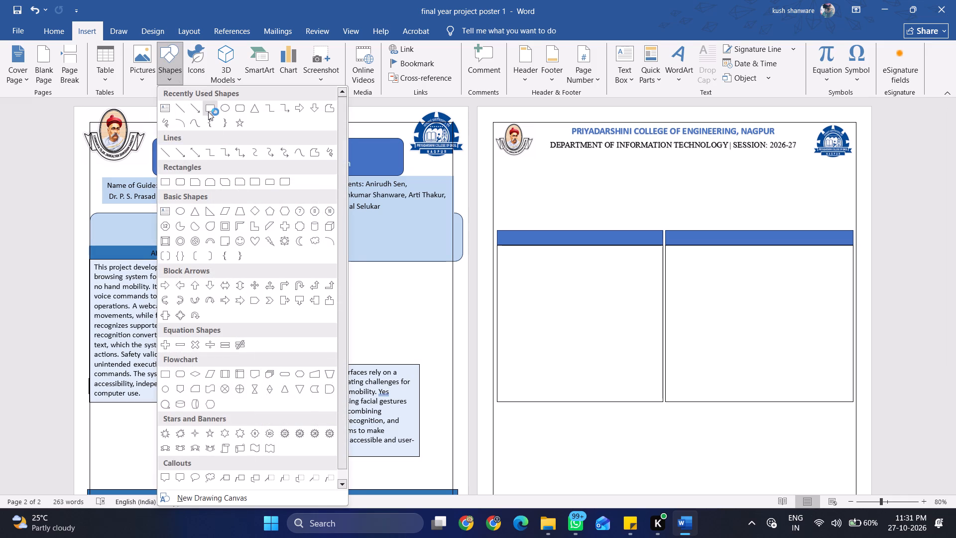
{"action": "left_click", "coordinate": [210, 111]}
{"action": "left_click_drag", "start_coordinate": [547, 168], "coordinate": [778, 217]}
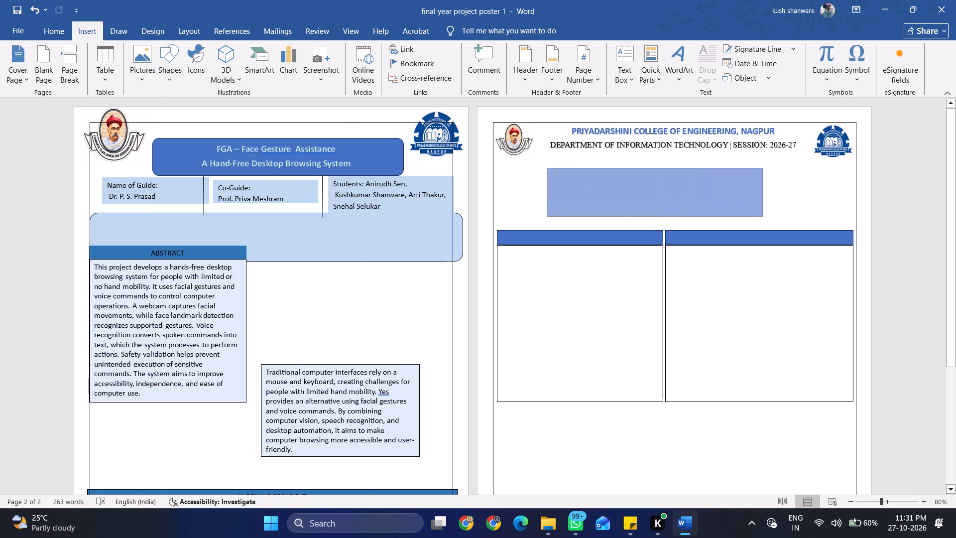
{"action": "left_click_drag", "start_coordinate": [778, 217], "coordinate": [855, 207]}
{"action": "left_click_drag", "start_coordinate": [543, 187], "coordinate": [487, 184]}
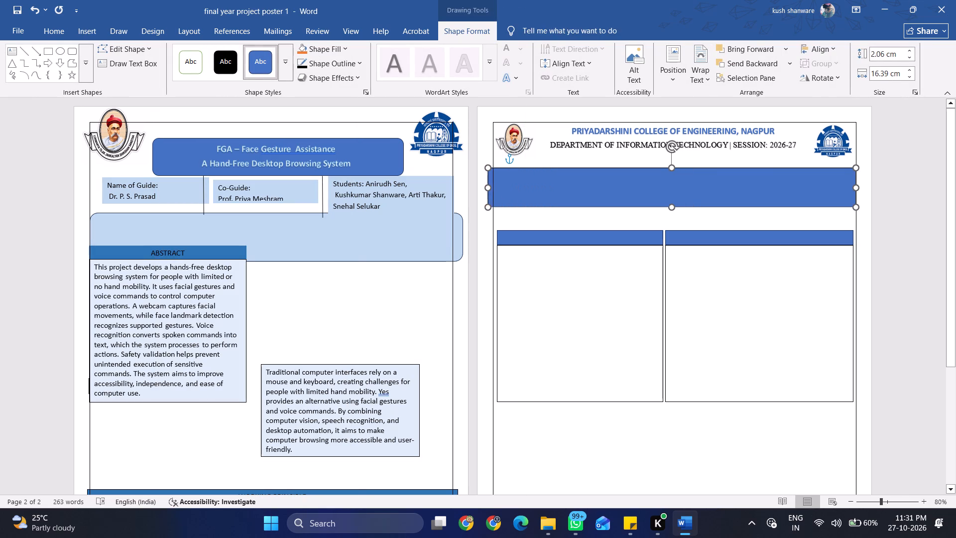
{"action": "left_click_drag", "start_coordinate": [487, 184], "coordinate": [494, 184]}
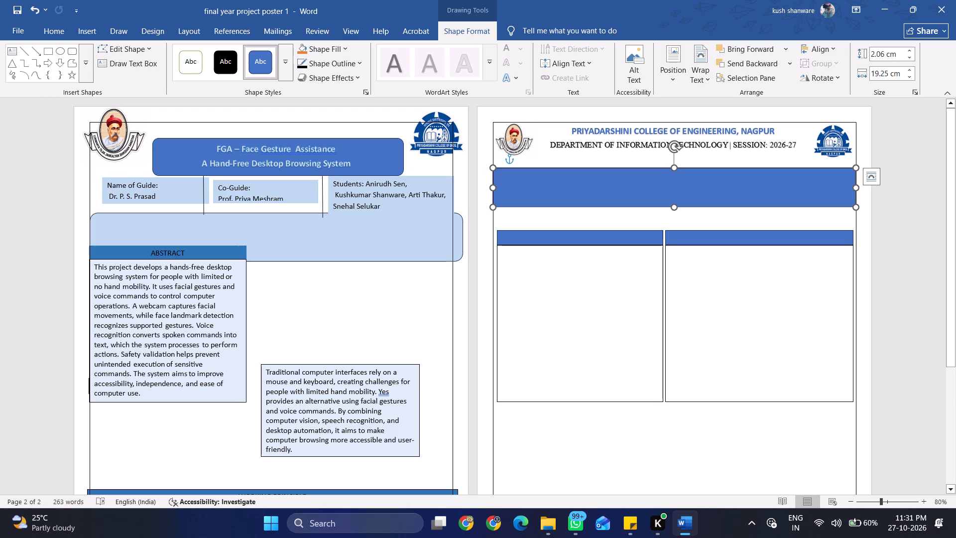
Move the blue rectangle up to the top page border, over the college heading and both logos.
{"action": "left_click_drag", "start_coordinate": [546, 179], "coordinate": [548, 136]}
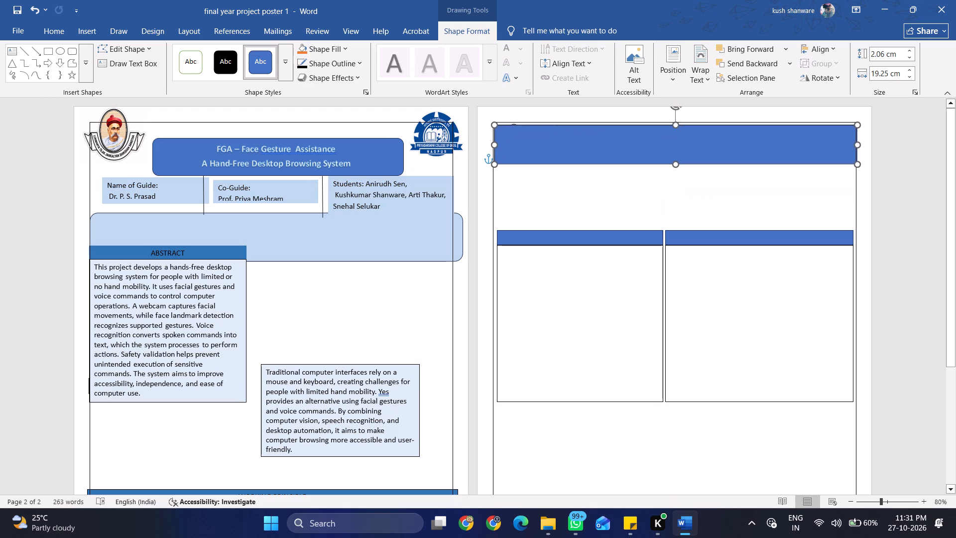
{"action": "left_click_drag", "start_coordinate": [548, 136], "coordinate": [547, 133]}
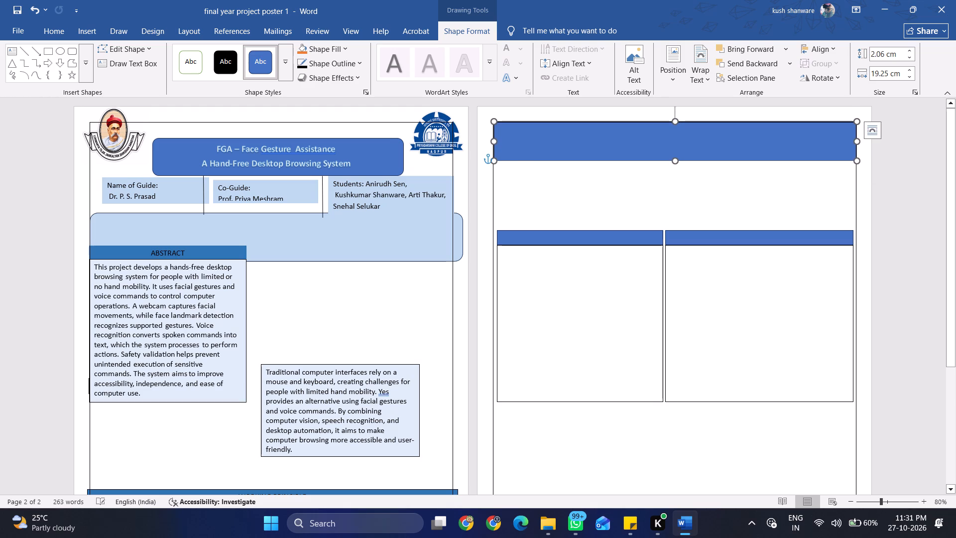
Send the blue rectangle to the back, behind the college heading text box and the two logos.
{"action": "left_click", "coordinate": [539, 183]}
{"action": "scroll", "coordinate": [529, 179], "scroll_direction": "up", "scroll_amount": 2, "text": "ctrl"}
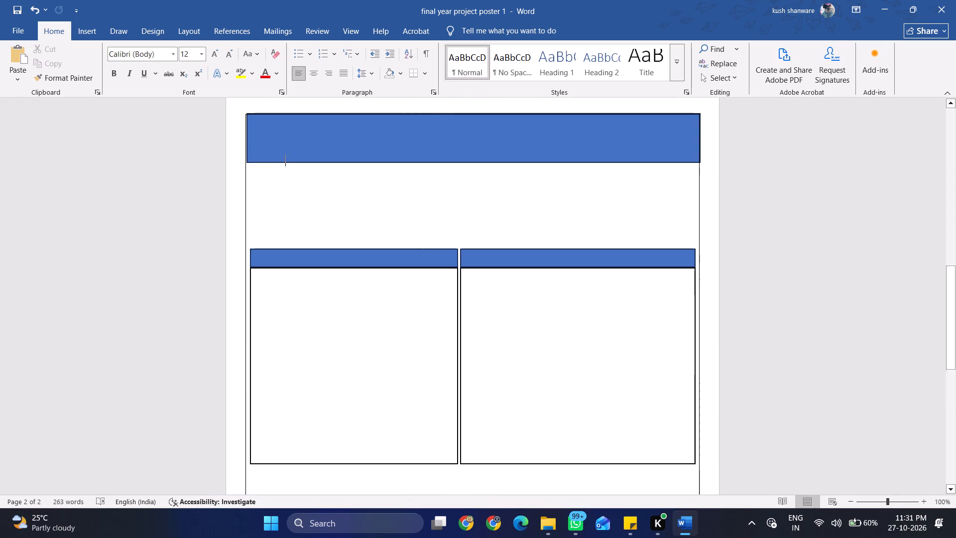
{"action": "left_click", "coordinate": [399, 135]}
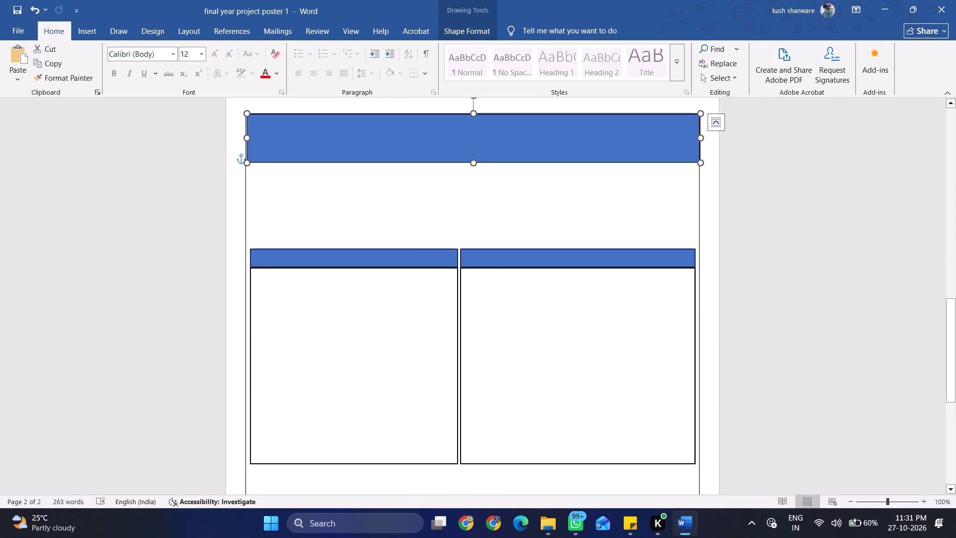
{"action": "double_click", "coordinate": [363, 136]}
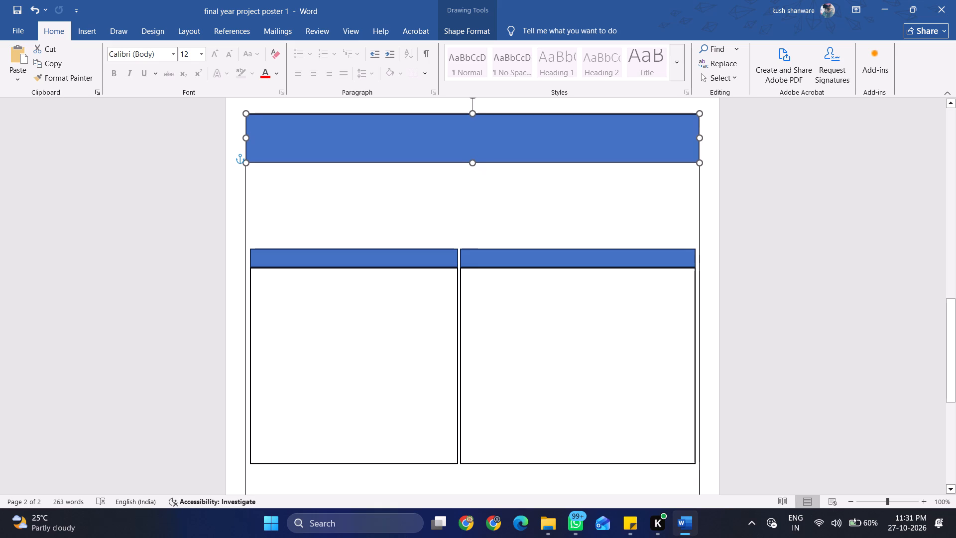
{"action": "left_click", "coordinate": [338, 167]}
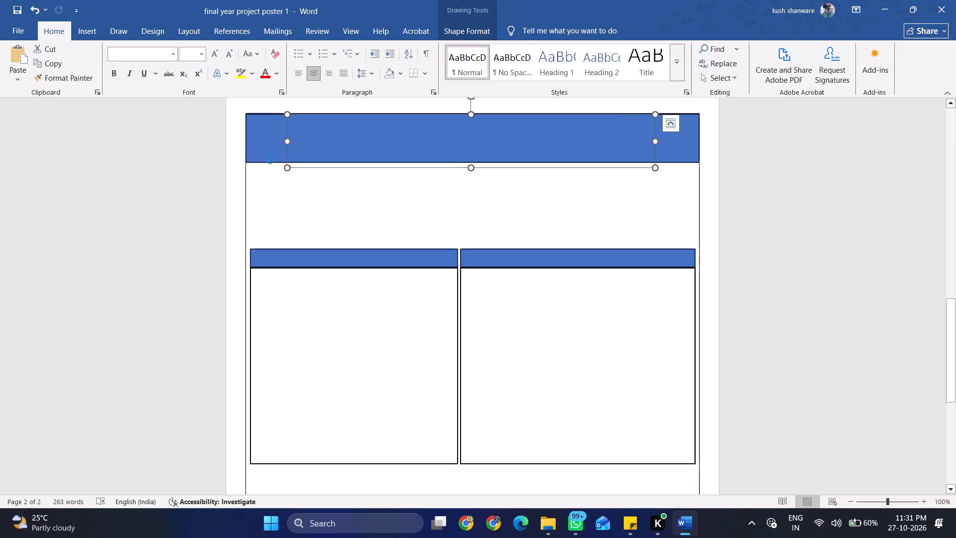
{"action": "double_click", "coordinate": [269, 155]}
{"action": "left_click", "coordinate": [287, 208]}
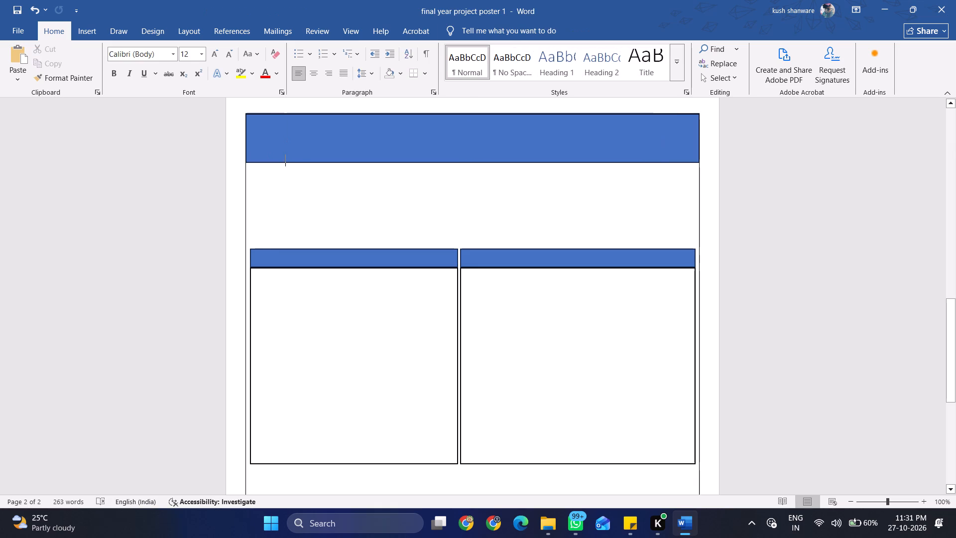
{"action": "left_click", "coordinate": [252, 144]}
{"action": "right_click", "coordinate": [279, 147]}
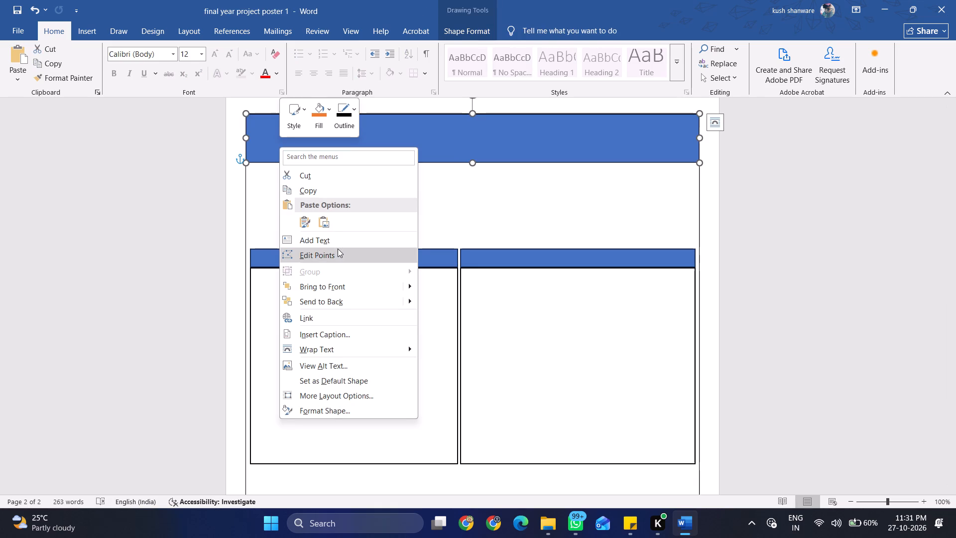
{"action": "left_click", "coordinate": [355, 296]}
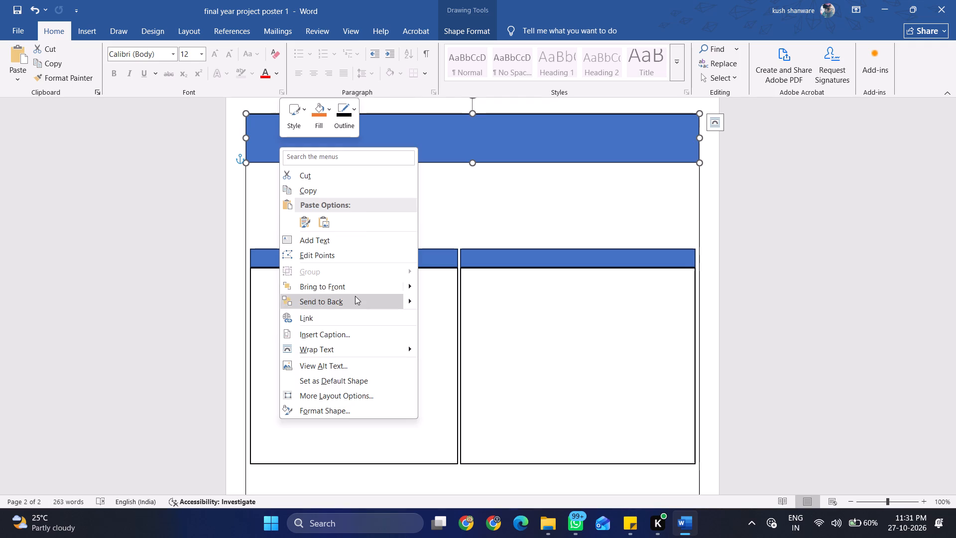
{"action": "right_click", "coordinate": [294, 151]}
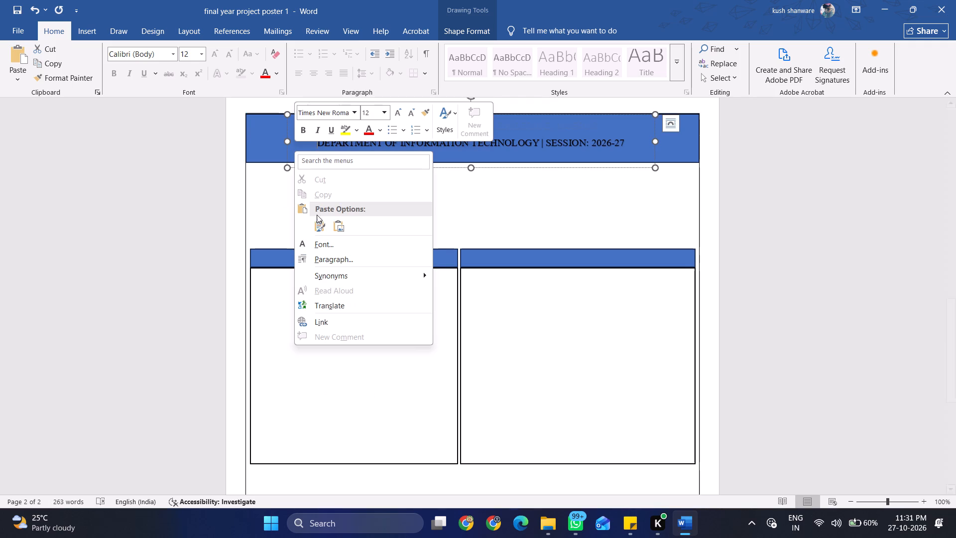
{"action": "left_click", "coordinate": [512, 210]}
{"action": "right_click", "coordinate": [674, 154]}
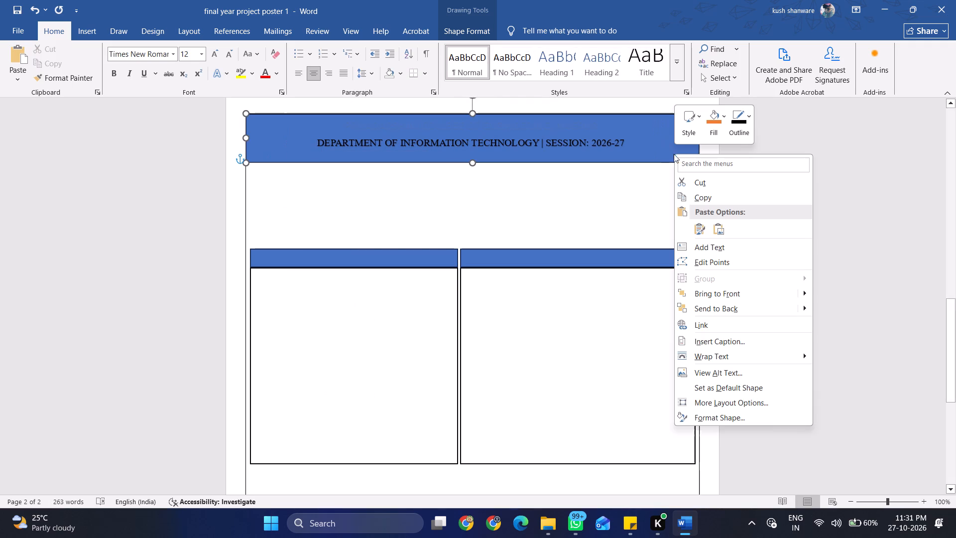
{"action": "left_click", "coordinate": [719, 302]}
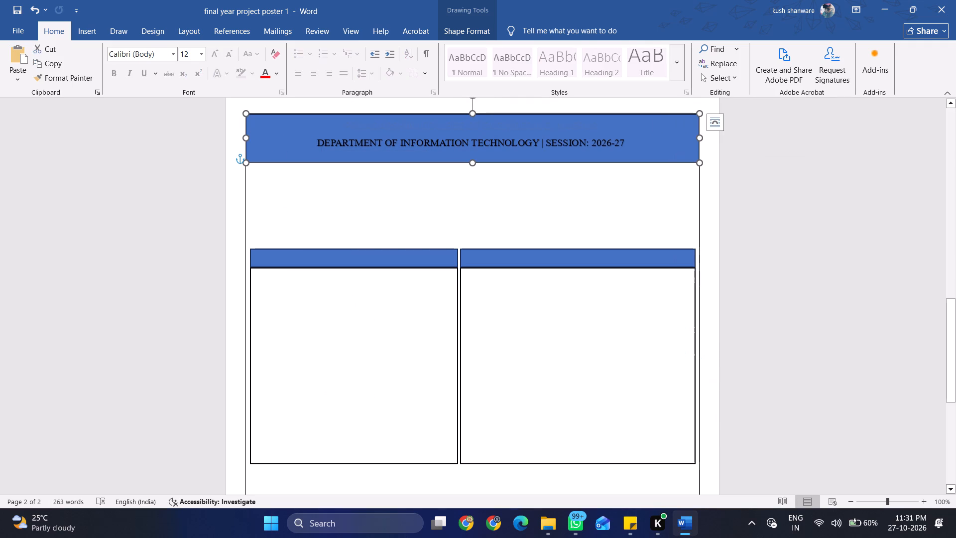
{"action": "right_click", "coordinate": [665, 143]}
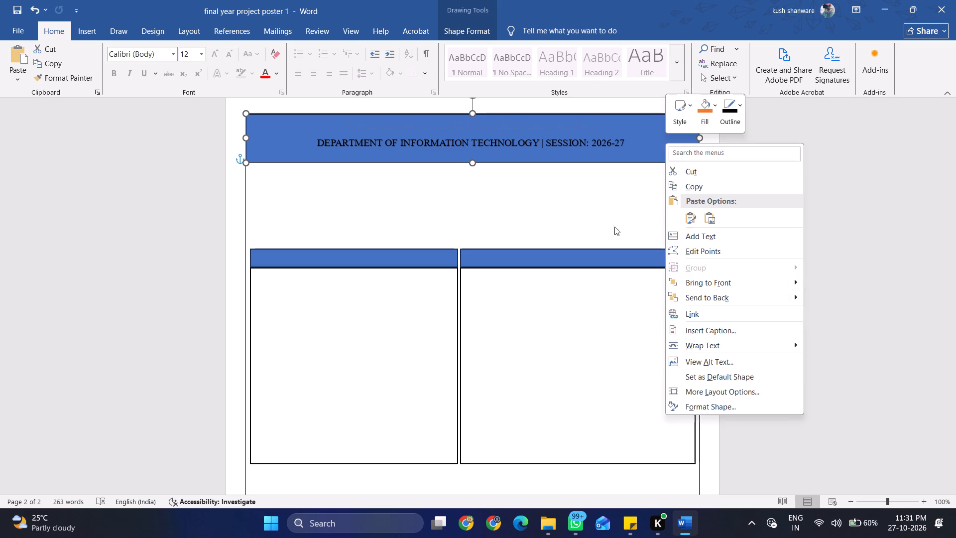
{"action": "left_click", "coordinate": [614, 227]}
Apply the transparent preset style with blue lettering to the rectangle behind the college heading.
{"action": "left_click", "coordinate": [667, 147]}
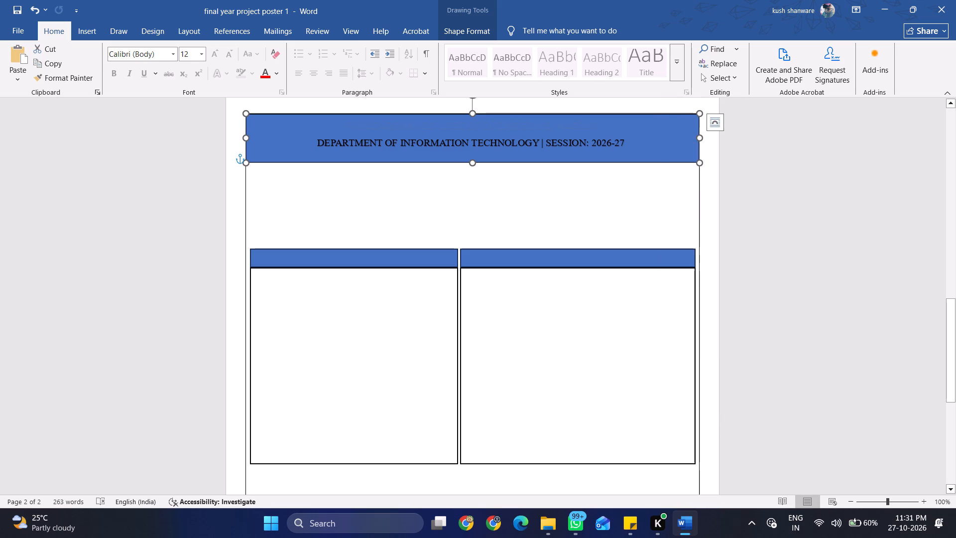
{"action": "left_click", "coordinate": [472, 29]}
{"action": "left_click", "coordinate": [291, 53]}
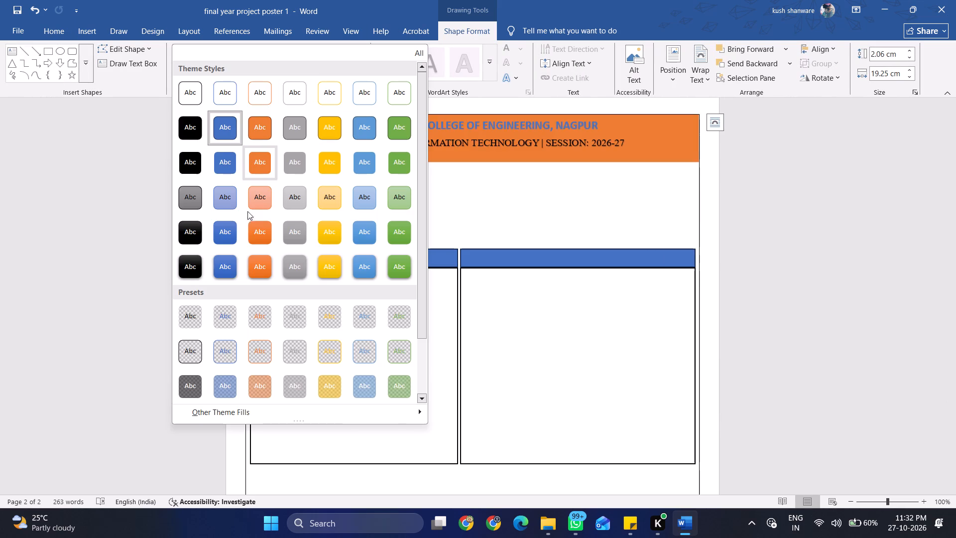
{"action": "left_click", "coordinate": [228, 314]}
Bring the blue college logo at the right end of the heading to the front.
{"action": "left_click", "coordinate": [670, 143]}
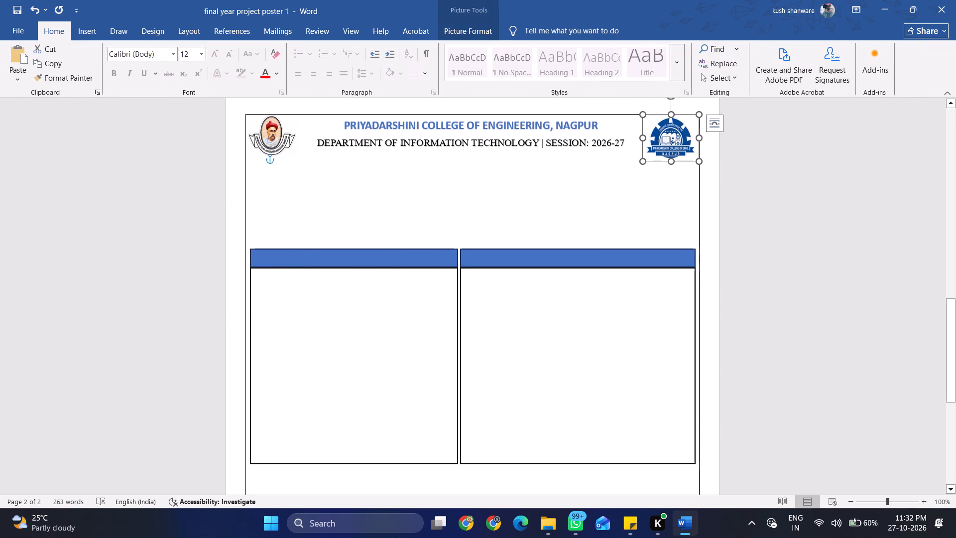
{"action": "right_click", "coordinate": [670, 143]}
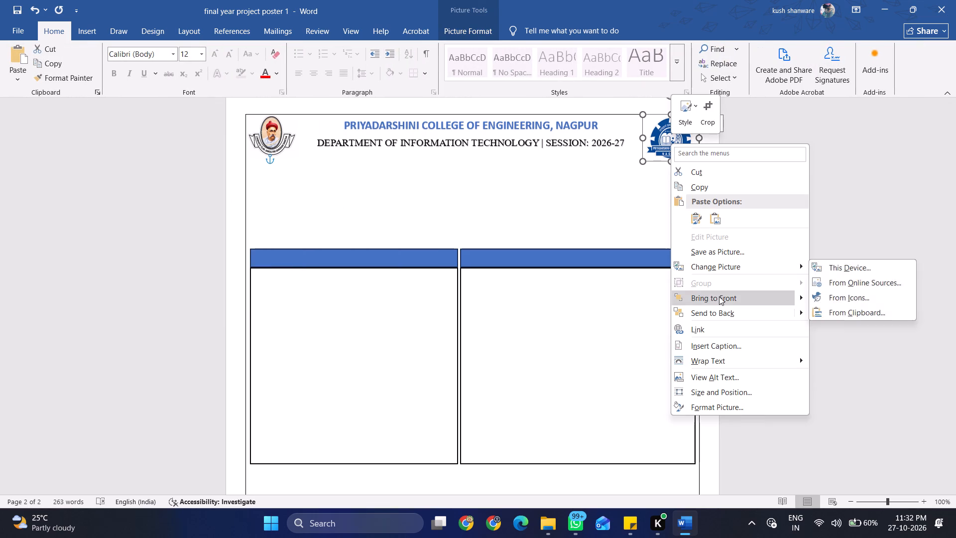
{"action": "left_click", "coordinate": [719, 296]}
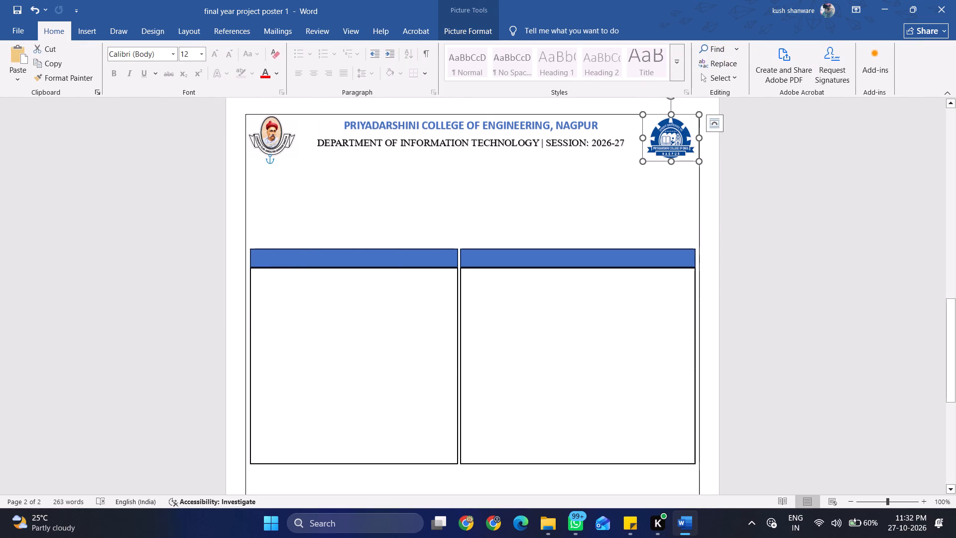
Bring the portrait logo at the left end of the heading to the front and in front of text.
{"action": "left_click", "coordinate": [287, 145]}
{"action": "right_click", "coordinate": [287, 145]}
{"action": "left_click", "coordinate": [274, 145]}
{"action": "left_click", "coordinate": [274, 145]}
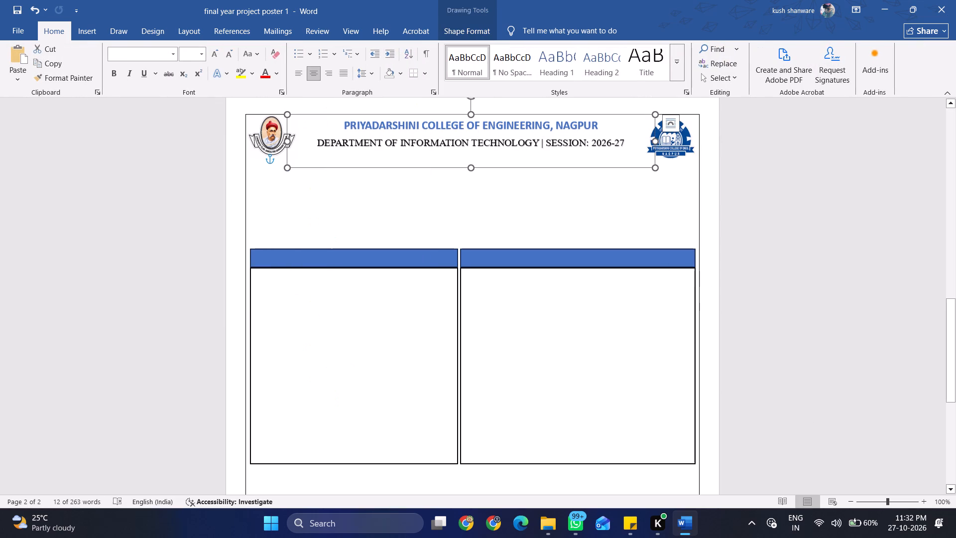
{"action": "right_click", "coordinate": [271, 136]}
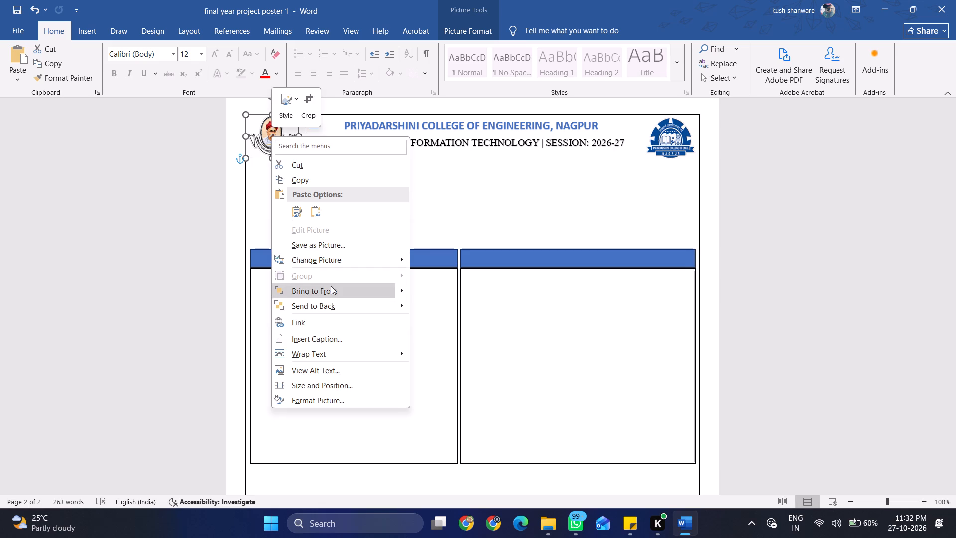
{"action": "left_click", "coordinate": [331, 286]}
{"action": "right_click", "coordinate": [277, 144]}
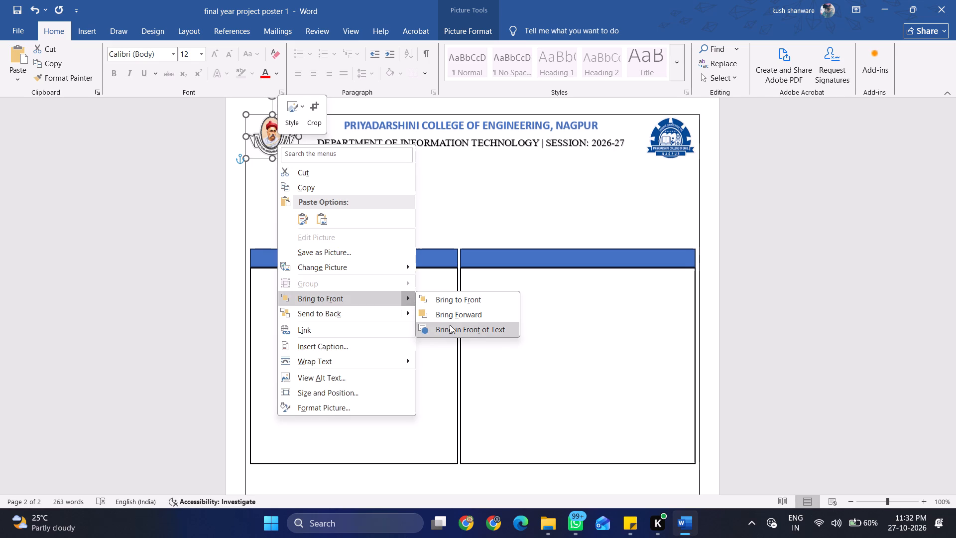
{"action": "left_click", "coordinate": [450, 325]}
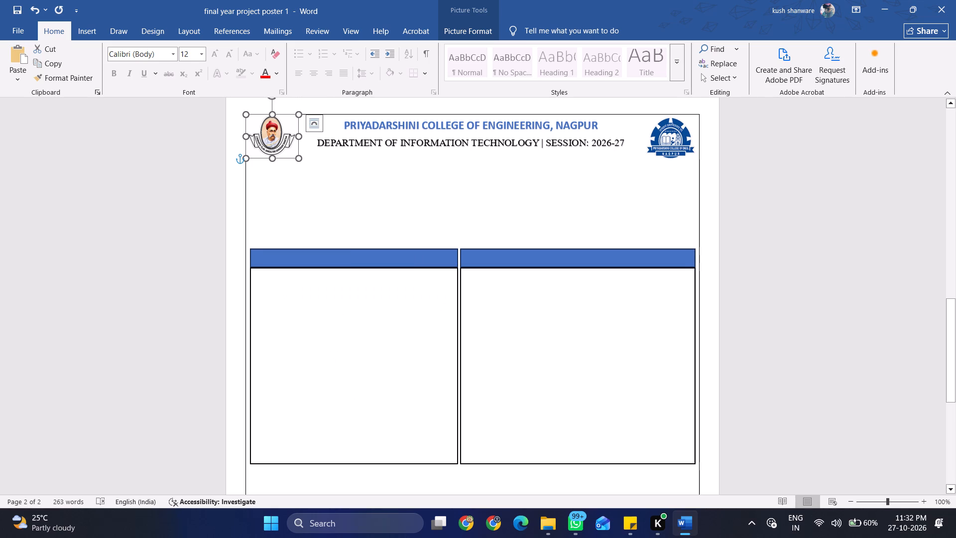
Bring the college heading text box to the front.
{"action": "left_click", "coordinate": [613, 130]}
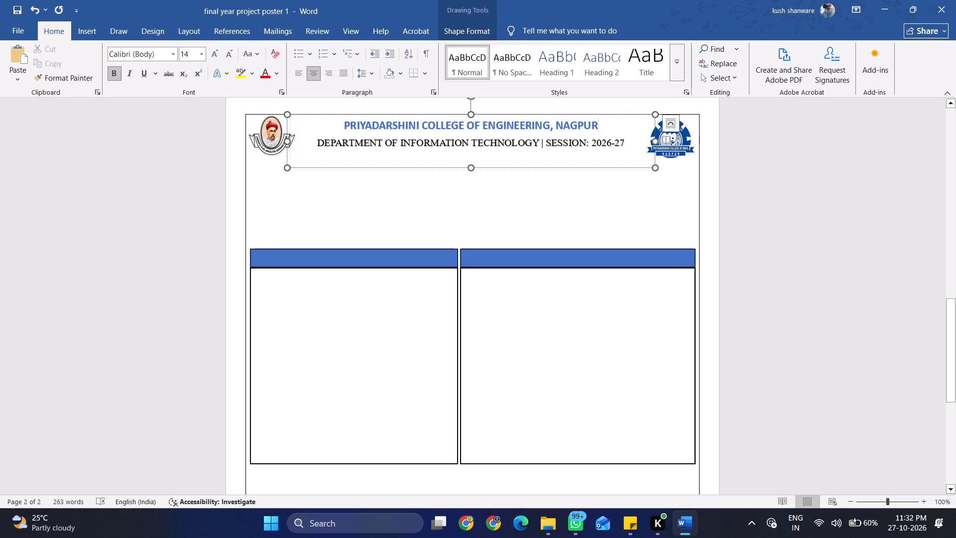
{"action": "right_click", "coordinate": [621, 162]}
{"action": "right_click", "coordinate": [602, 166]}
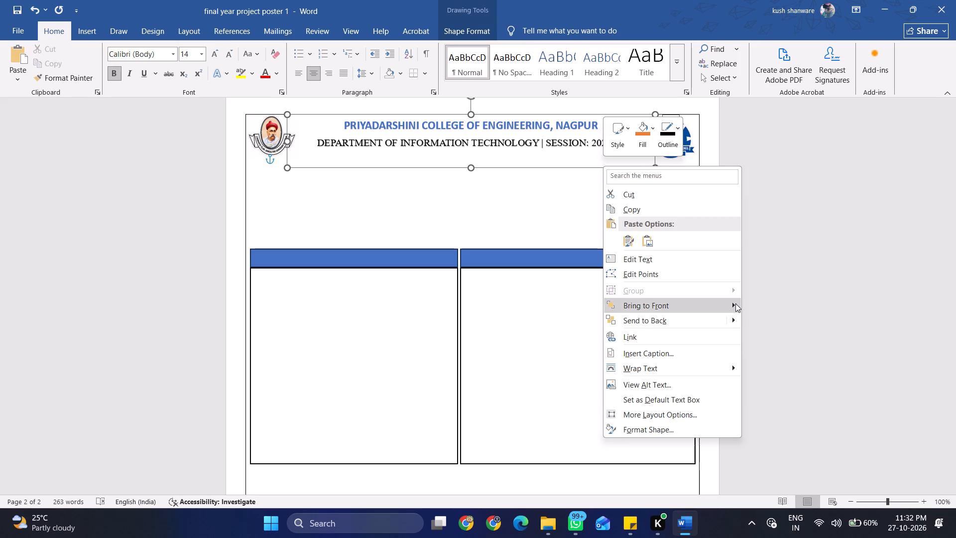
{"action": "left_click", "coordinate": [757, 306]}
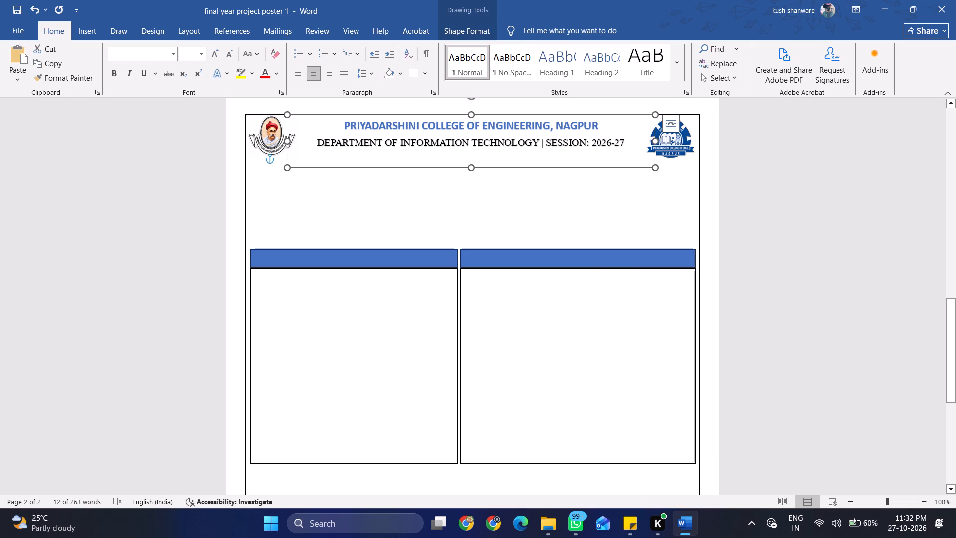
Apply the light gold gradient theme style to the rectangle behind the college heading.
{"action": "left_click", "coordinate": [670, 170]}
{"action": "left_click", "coordinate": [675, 161]}
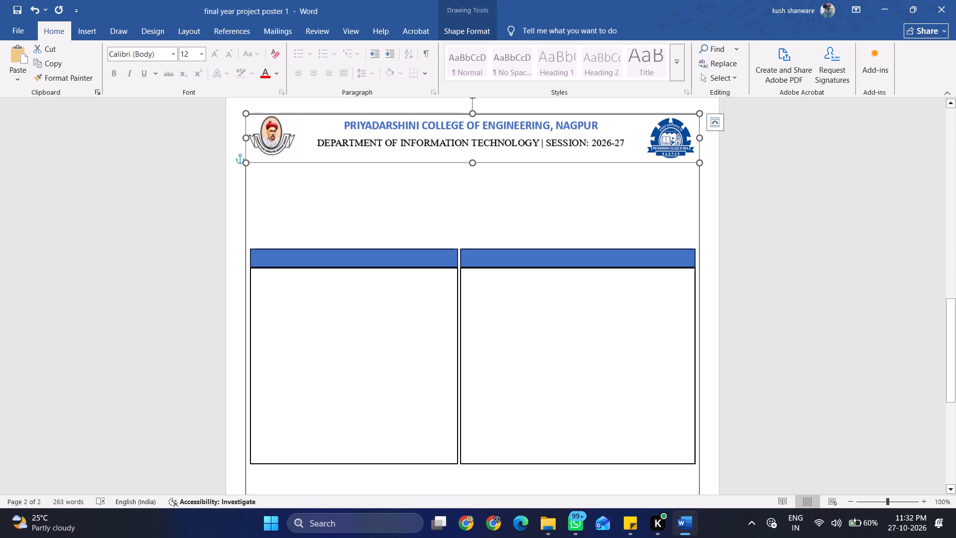
{"action": "left_click", "coordinate": [455, 31]}
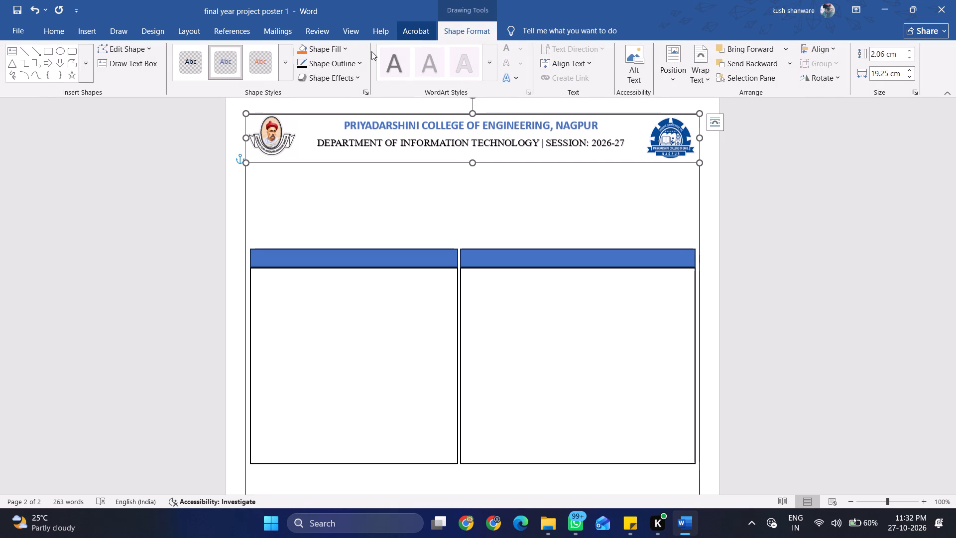
{"action": "left_click", "coordinate": [289, 62]}
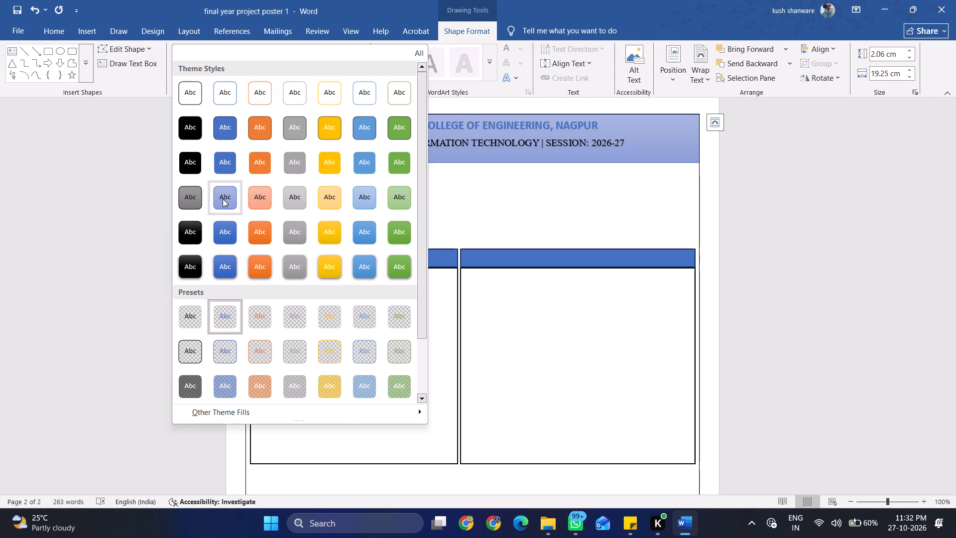
{"action": "left_click", "coordinate": [327, 206]}
{"action": "left_click", "coordinate": [373, 197]}
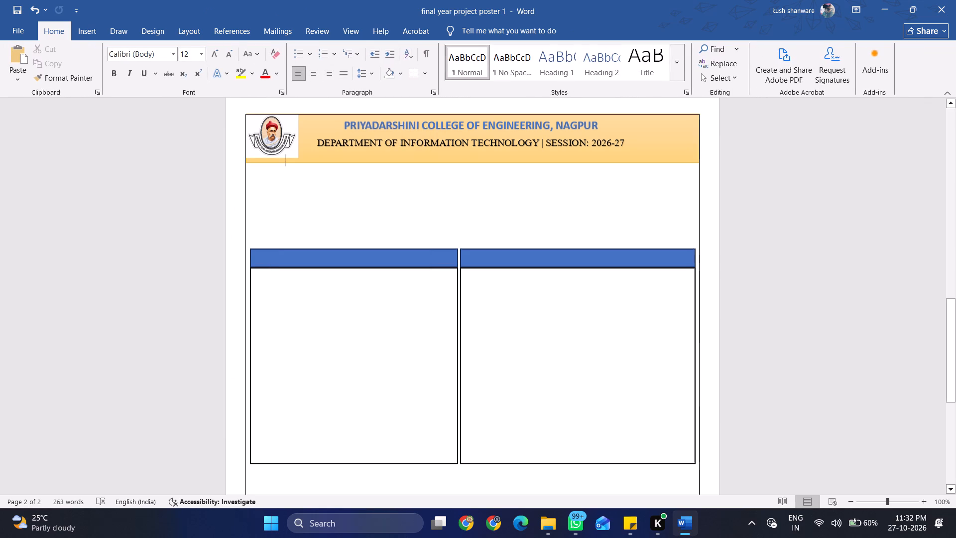
Shorten the gold rectangle slightly at its right end, away from the page border, to uncover part of the college logo.
{"action": "left_click", "coordinate": [689, 134]}
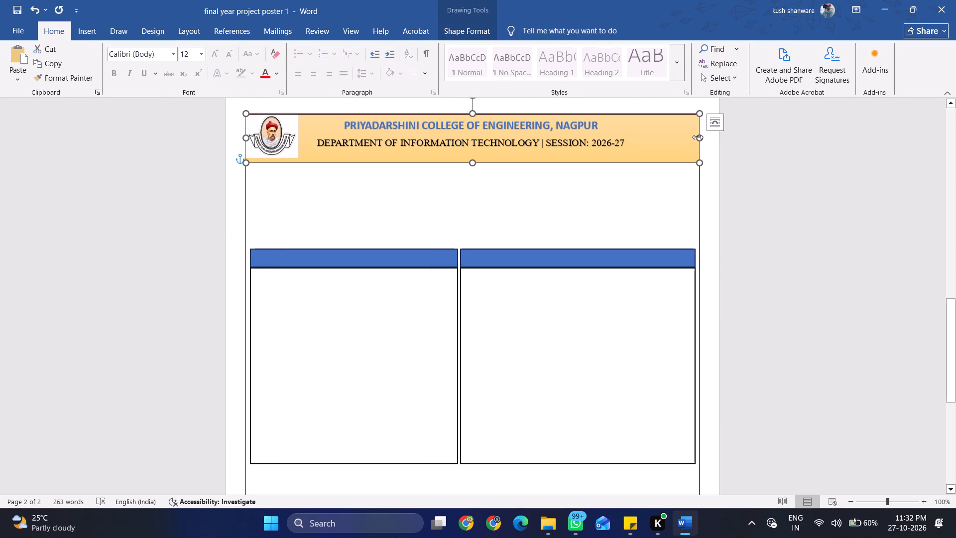
{"action": "left_click_drag", "start_coordinate": [698, 137], "coordinate": [678, 137]}
Try to bring the partly covered blue college logo to the front of the gold rectangle.
{"action": "left_click", "coordinate": [686, 137]}
{"action": "right_click", "coordinate": [686, 137]}
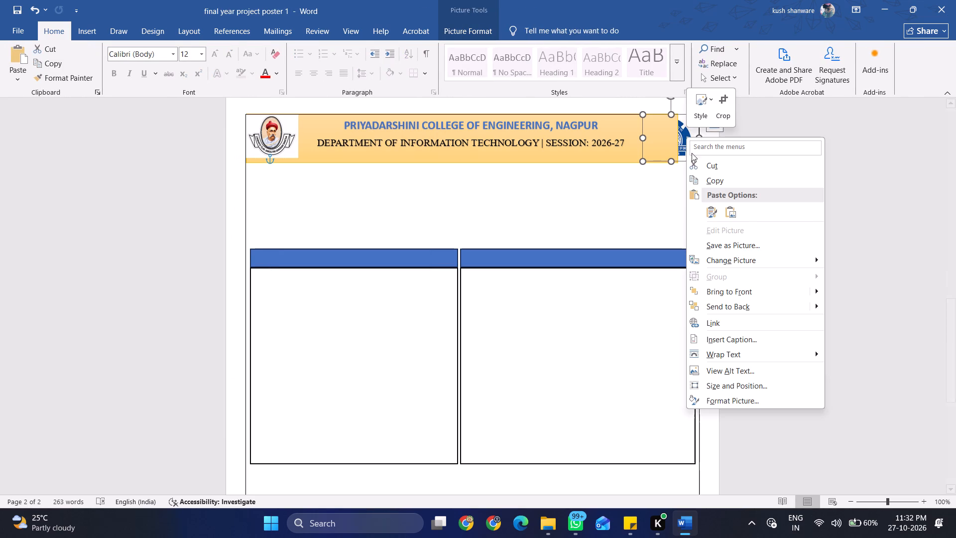
{"action": "left_click", "coordinate": [724, 287]}
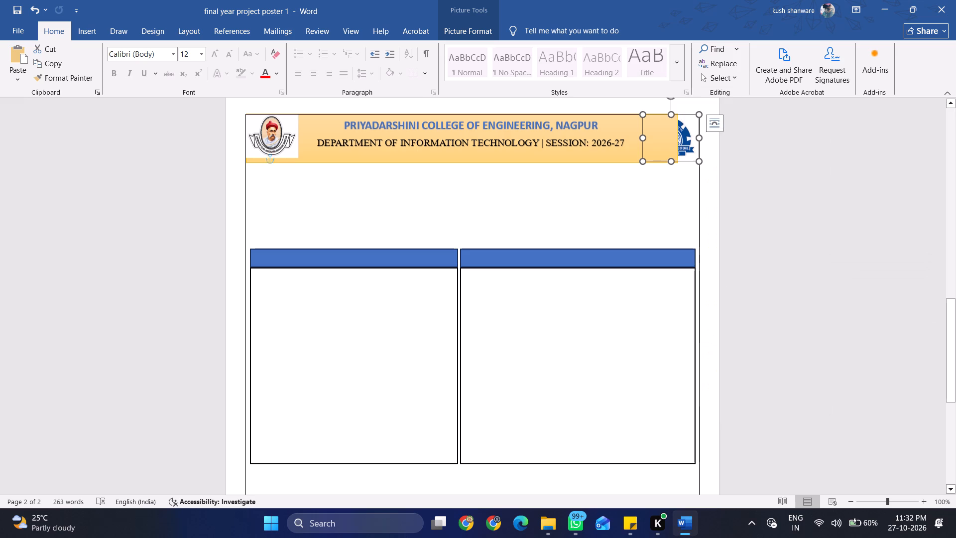
{"action": "right_click", "coordinate": [685, 153]}
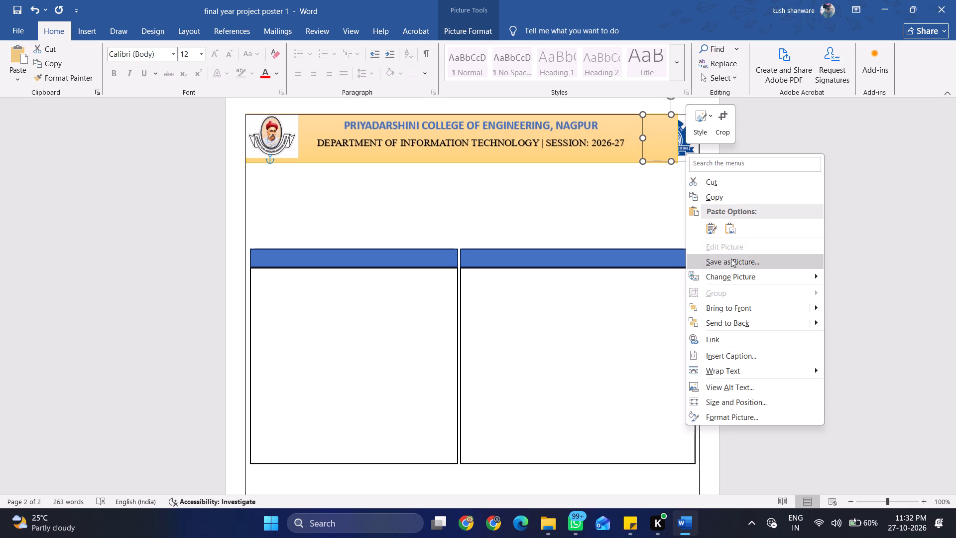
{"action": "left_click", "coordinate": [736, 303]}
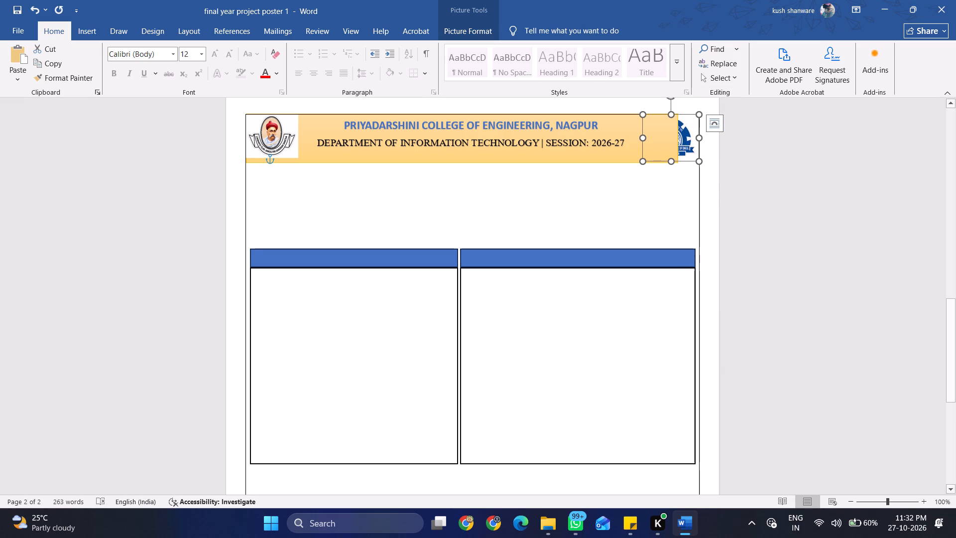
Move the college logo down off the gold rectangle, and back up onto the rectangle's right part.
{"action": "left_click_drag", "start_coordinate": [689, 148], "coordinate": [653, 186]}
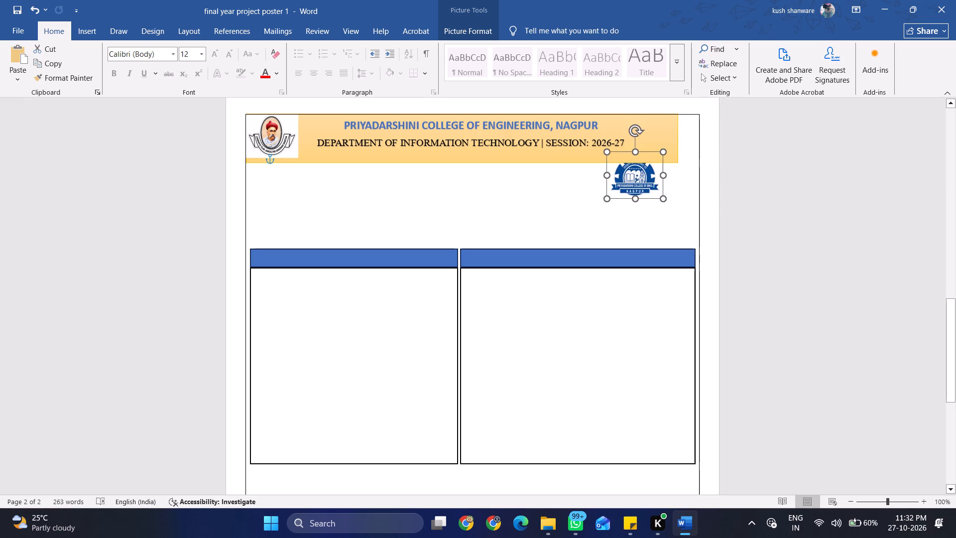
{"action": "left_click_drag", "start_coordinate": [653, 186], "coordinate": [656, 150]}
Bring the gold rectangle to the front, over the college heading and logos.
{"action": "right_click", "coordinate": [656, 148]}
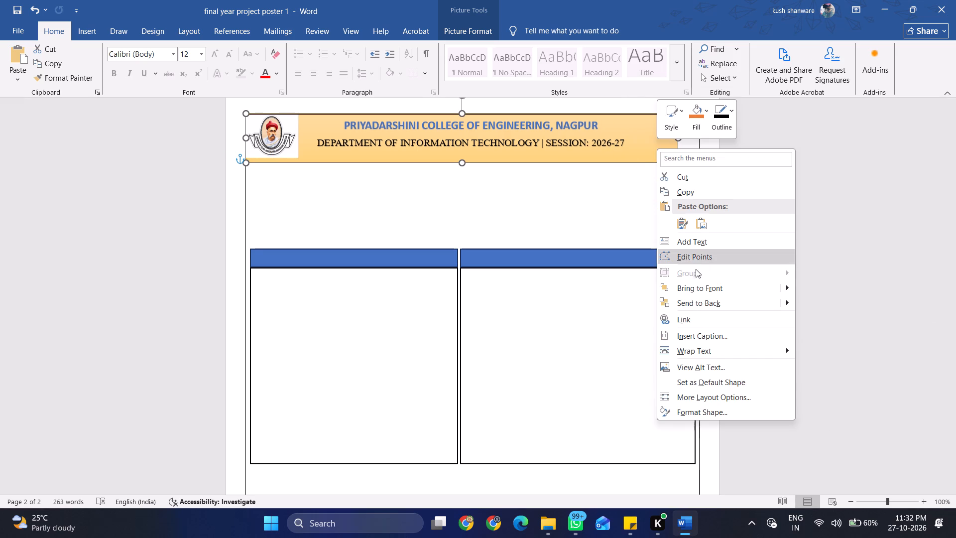
{"action": "left_click", "coordinate": [697, 282]}
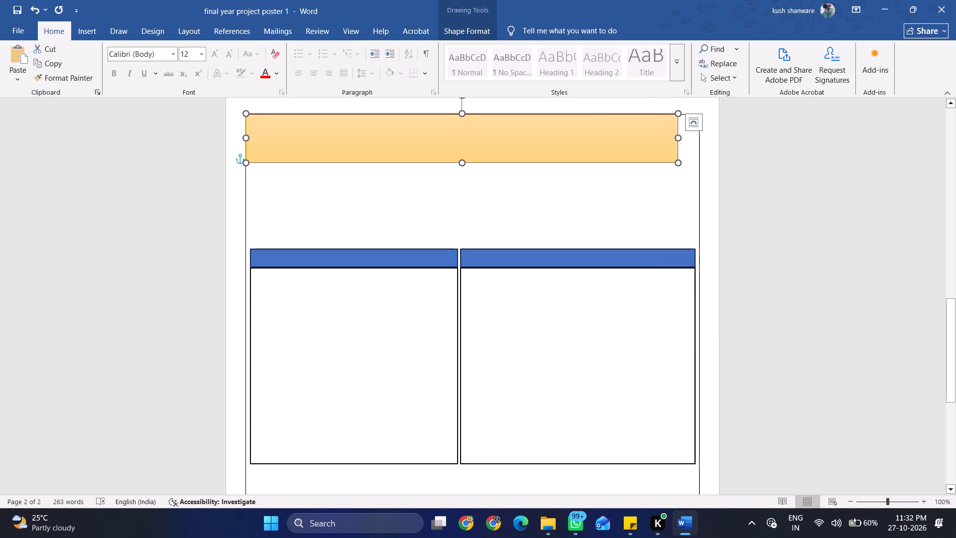
Undo bringing the gold rectangle to the front.
{"action": "key", "text": "ctrl+z"}
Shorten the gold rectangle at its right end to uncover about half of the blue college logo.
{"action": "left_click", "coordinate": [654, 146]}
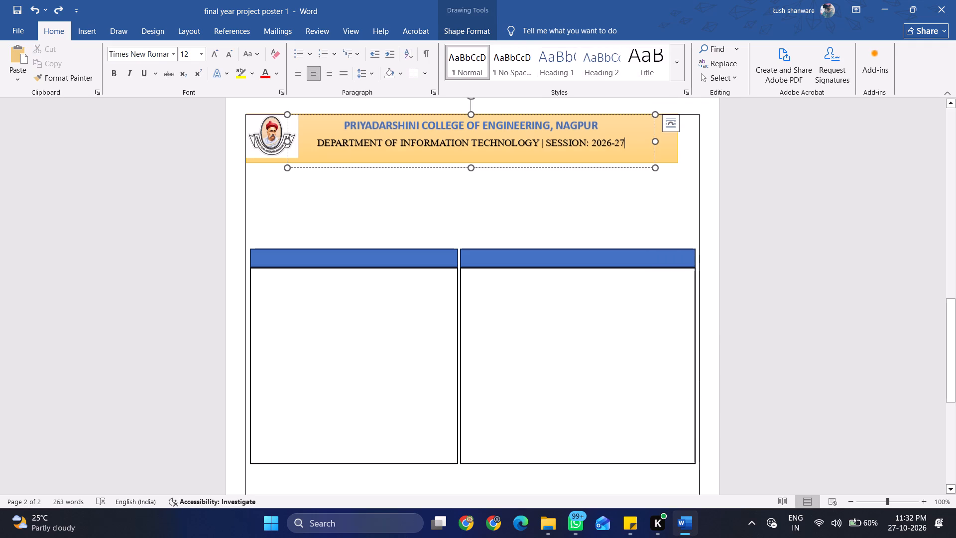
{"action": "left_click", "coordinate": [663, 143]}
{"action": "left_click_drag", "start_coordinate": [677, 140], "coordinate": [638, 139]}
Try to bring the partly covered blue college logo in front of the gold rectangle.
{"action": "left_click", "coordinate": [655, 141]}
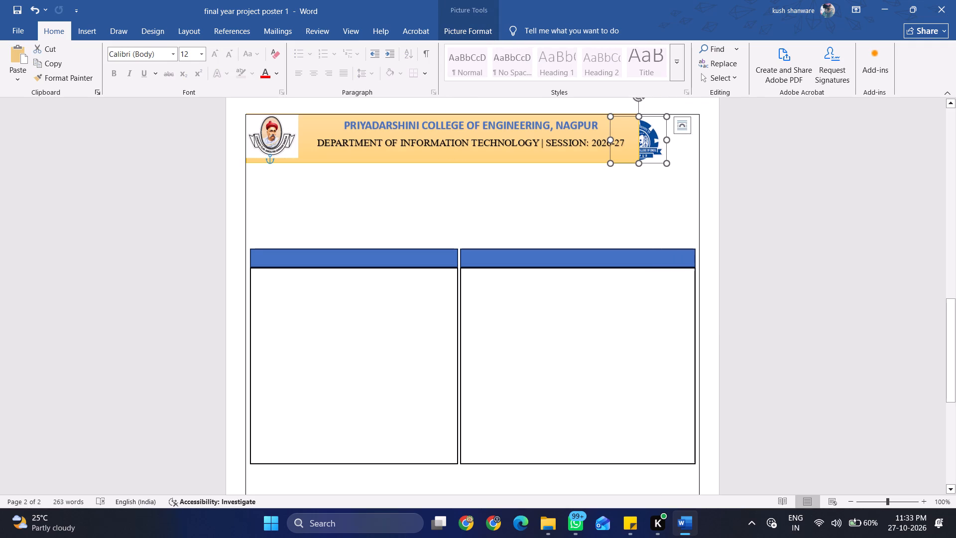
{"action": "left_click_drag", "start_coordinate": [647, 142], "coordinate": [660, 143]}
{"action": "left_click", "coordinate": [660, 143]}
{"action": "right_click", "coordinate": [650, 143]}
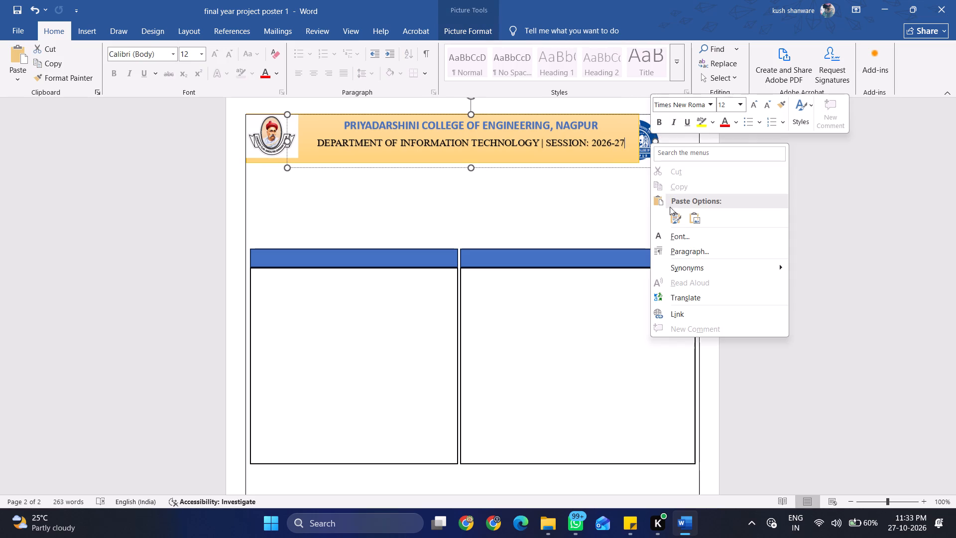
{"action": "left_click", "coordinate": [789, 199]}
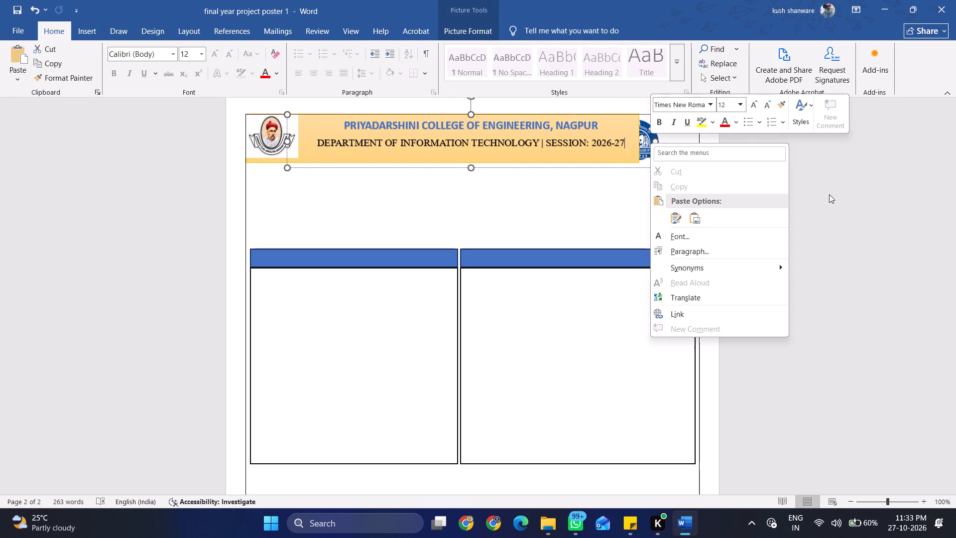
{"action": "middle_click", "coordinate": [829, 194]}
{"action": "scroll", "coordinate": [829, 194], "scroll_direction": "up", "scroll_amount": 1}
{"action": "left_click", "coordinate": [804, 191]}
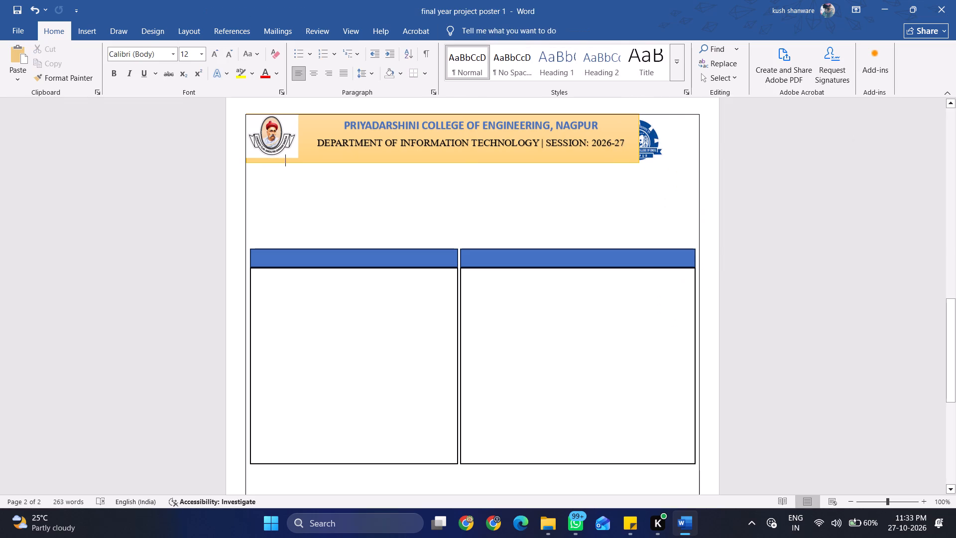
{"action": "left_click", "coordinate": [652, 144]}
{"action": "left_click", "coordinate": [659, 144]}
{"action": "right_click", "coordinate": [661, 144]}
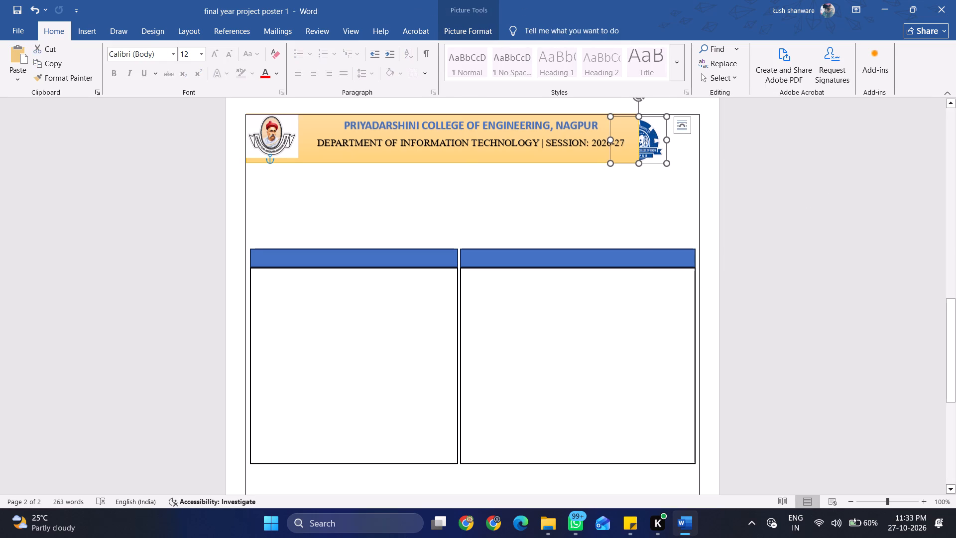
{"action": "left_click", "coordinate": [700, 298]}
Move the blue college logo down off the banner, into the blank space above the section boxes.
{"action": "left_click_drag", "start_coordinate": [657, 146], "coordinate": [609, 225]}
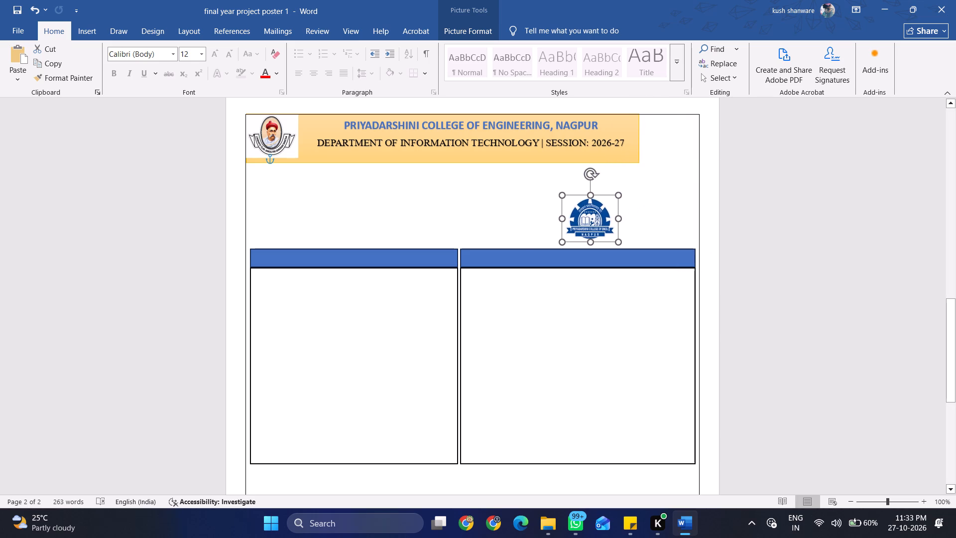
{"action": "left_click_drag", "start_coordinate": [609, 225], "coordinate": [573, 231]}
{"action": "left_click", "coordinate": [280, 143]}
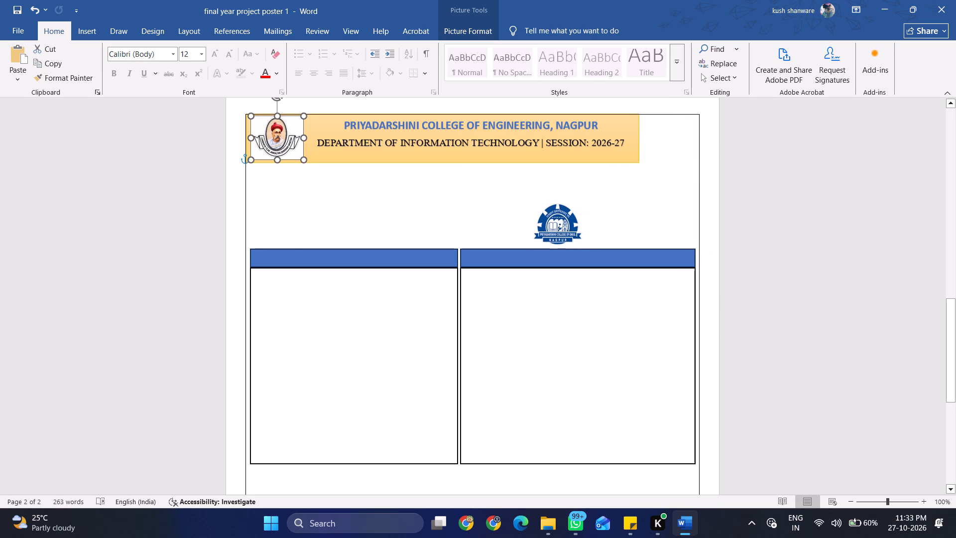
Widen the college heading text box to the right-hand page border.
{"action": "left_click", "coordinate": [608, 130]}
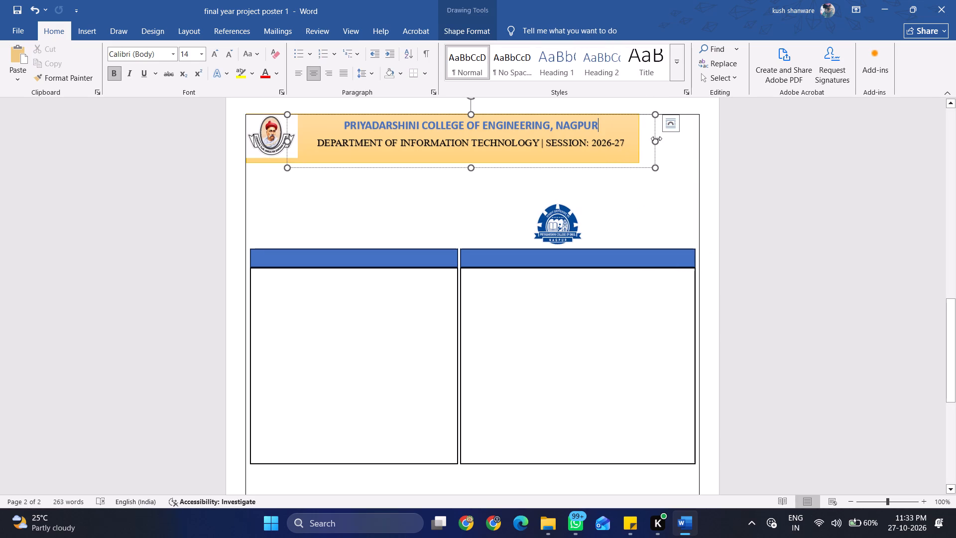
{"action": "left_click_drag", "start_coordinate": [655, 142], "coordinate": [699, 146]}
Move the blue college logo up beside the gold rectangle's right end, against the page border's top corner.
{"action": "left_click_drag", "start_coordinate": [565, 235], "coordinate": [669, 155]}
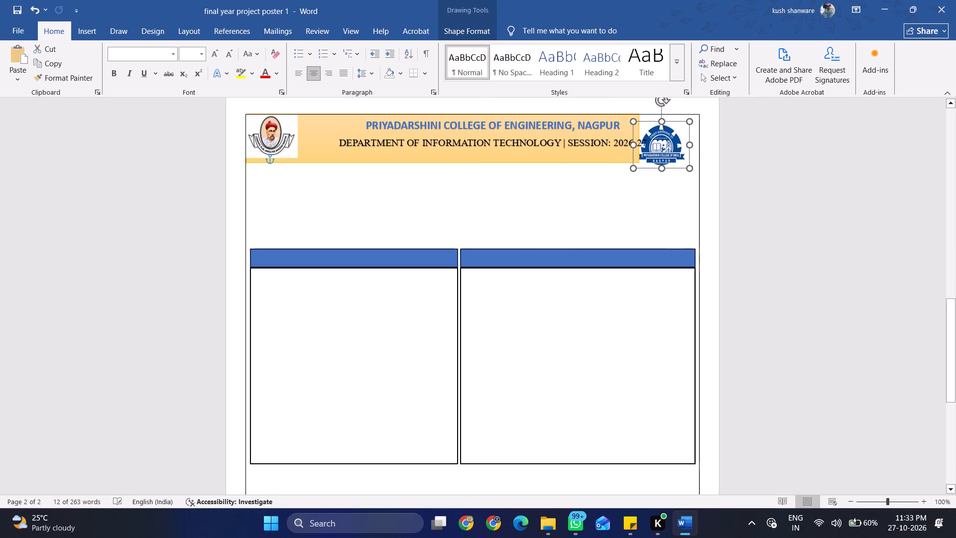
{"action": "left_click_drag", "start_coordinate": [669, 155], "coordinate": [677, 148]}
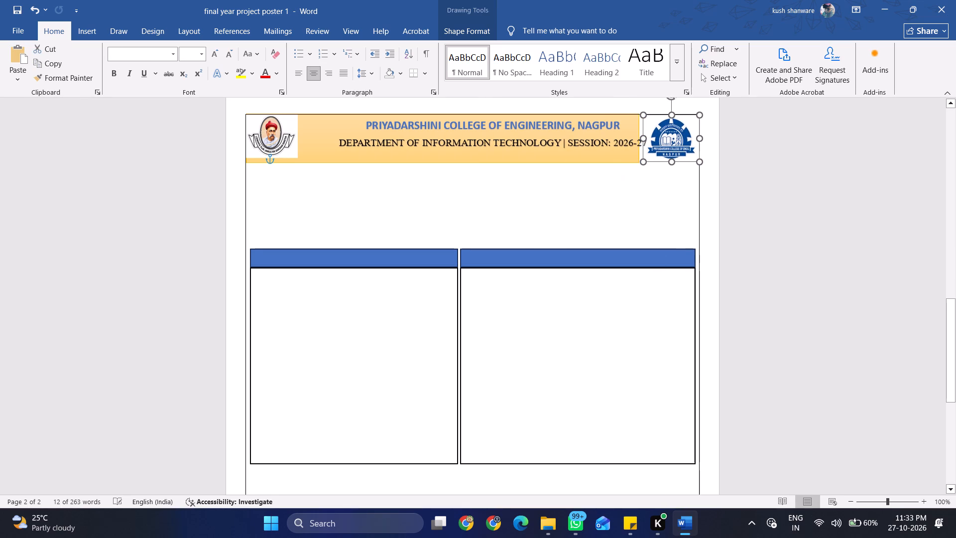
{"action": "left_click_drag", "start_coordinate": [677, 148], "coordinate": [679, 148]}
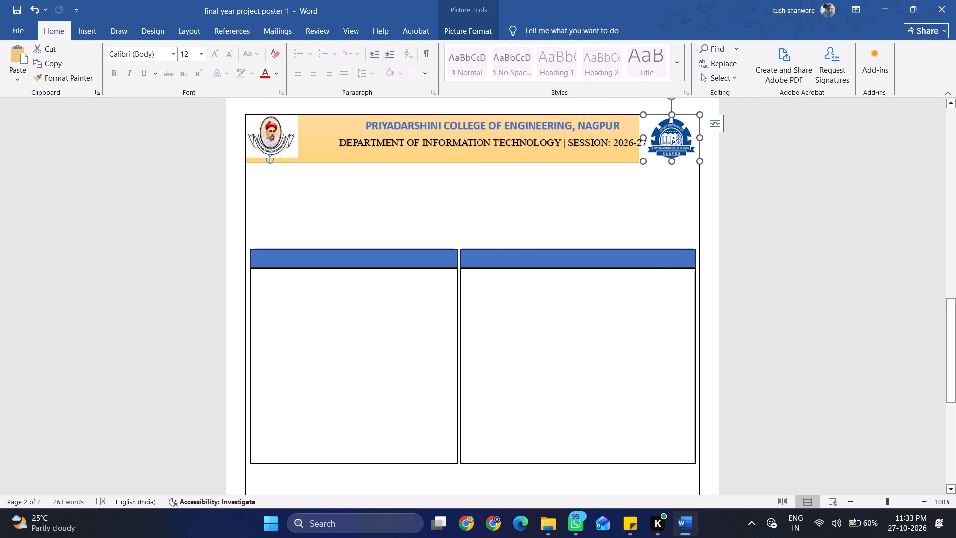
Delete the blue college logo from the second page.
{"action": "key", "text": "Delete"}
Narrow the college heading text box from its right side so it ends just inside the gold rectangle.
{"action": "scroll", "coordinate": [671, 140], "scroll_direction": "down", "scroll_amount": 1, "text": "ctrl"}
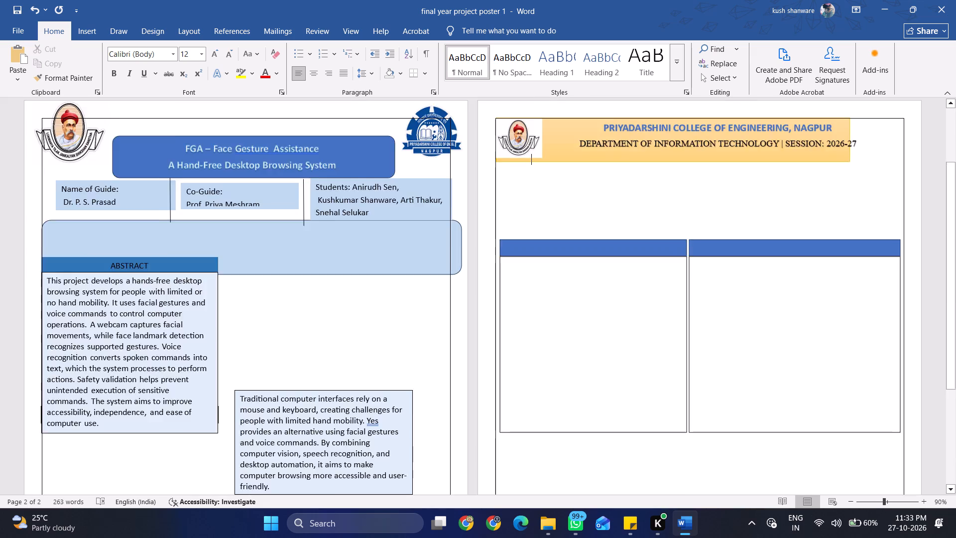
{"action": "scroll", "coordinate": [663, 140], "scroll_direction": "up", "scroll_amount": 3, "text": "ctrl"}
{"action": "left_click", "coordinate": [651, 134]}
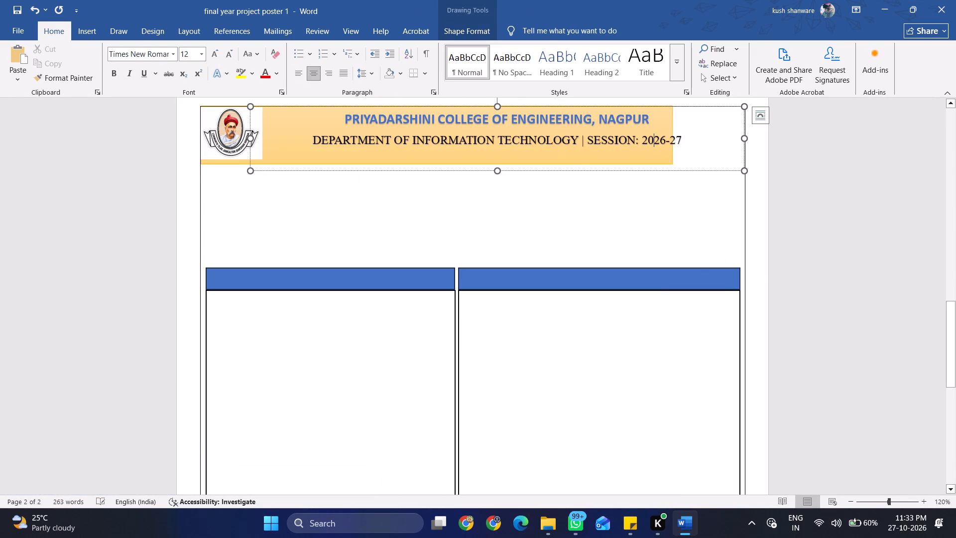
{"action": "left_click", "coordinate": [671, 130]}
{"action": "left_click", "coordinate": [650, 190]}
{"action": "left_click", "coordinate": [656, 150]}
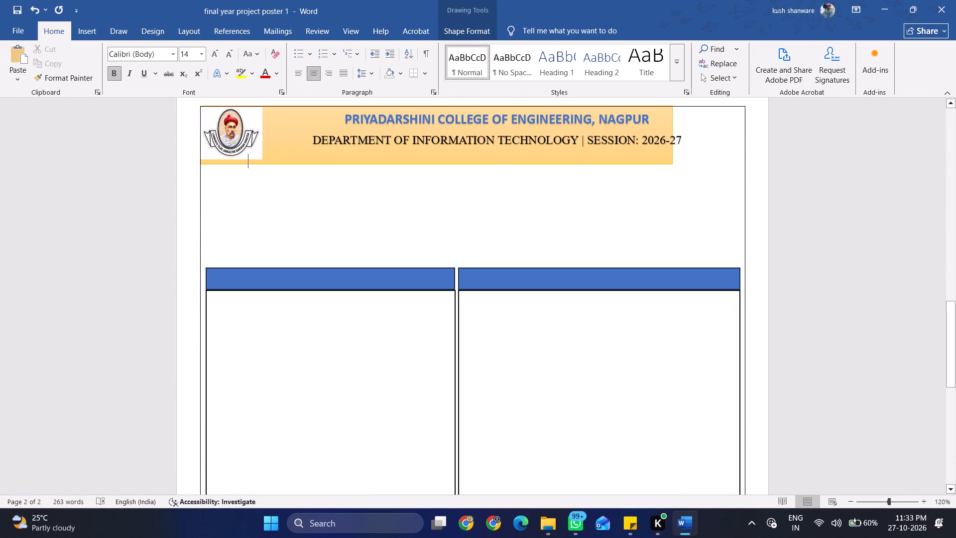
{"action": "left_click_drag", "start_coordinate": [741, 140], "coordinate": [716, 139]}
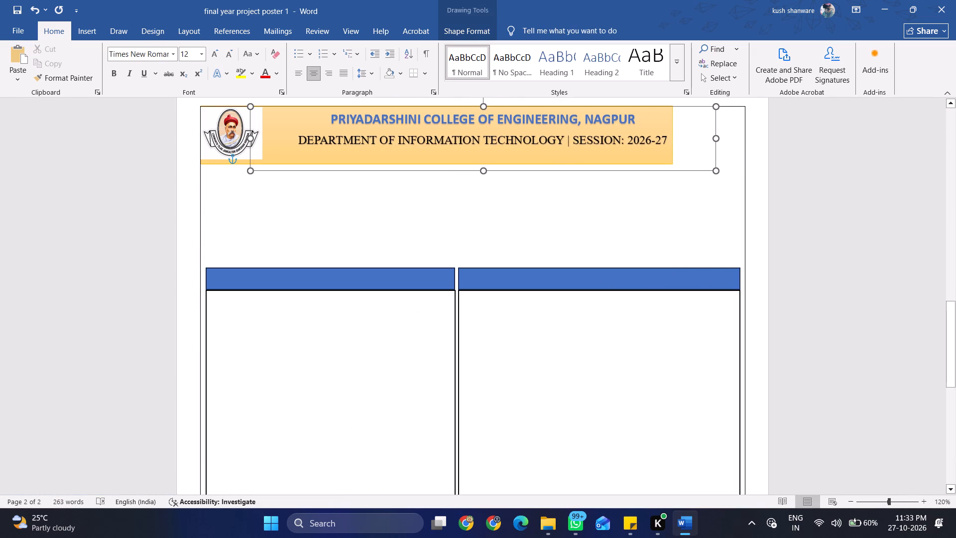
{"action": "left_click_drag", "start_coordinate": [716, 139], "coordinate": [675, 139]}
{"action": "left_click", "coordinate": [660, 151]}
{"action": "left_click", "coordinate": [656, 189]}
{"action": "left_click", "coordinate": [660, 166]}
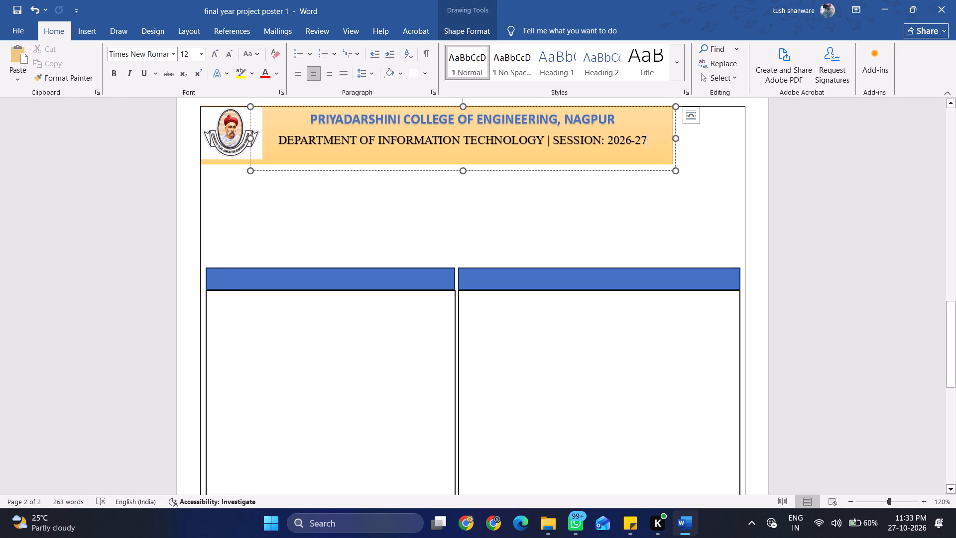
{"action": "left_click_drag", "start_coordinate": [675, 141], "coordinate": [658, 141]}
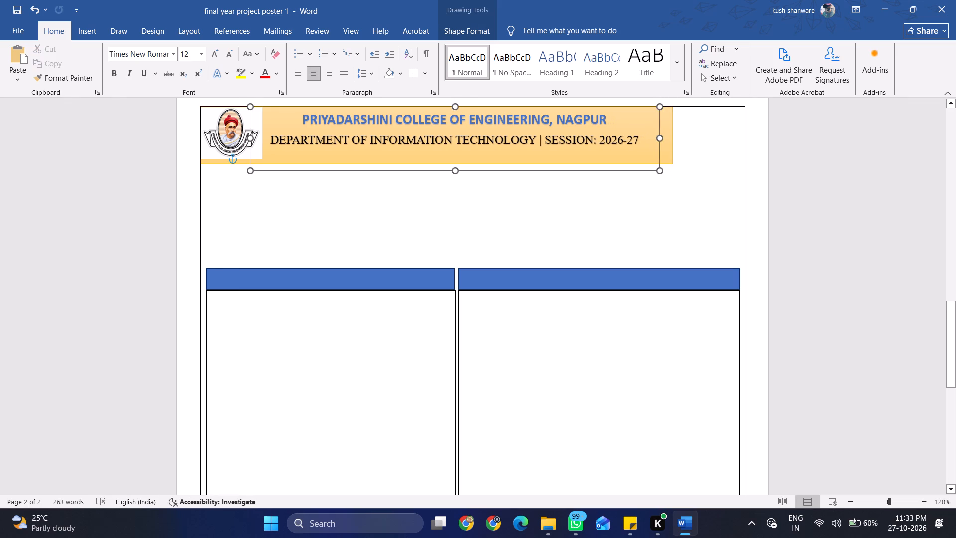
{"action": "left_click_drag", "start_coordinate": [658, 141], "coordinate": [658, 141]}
Extend the gold rectangle's right end to the page border.
{"action": "left_click", "coordinate": [668, 140]}
{"action": "left_click_drag", "start_coordinate": [674, 137], "coordinate": [735, 138]}
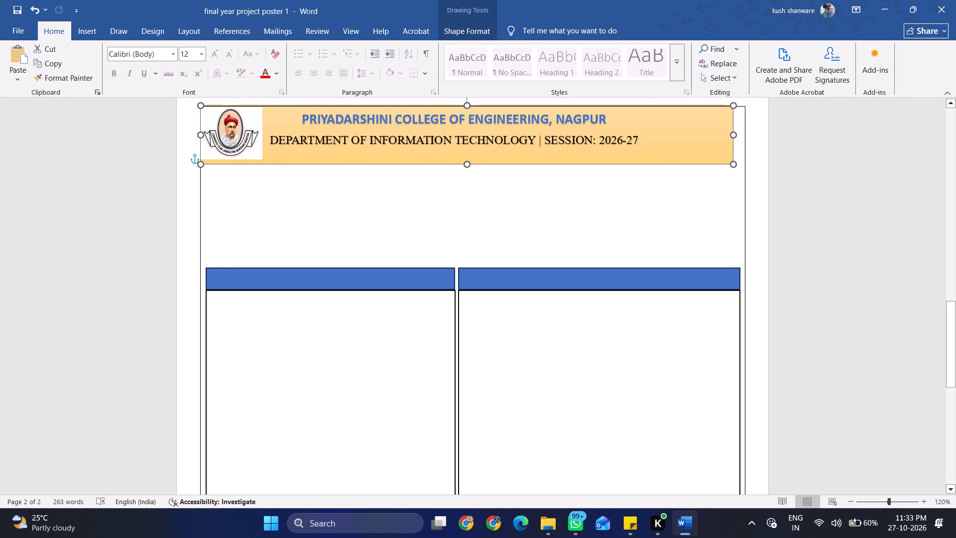
{"action": "left_click_drag", "start_coordinate": [735, 138], "coordinate": [744, 138]}
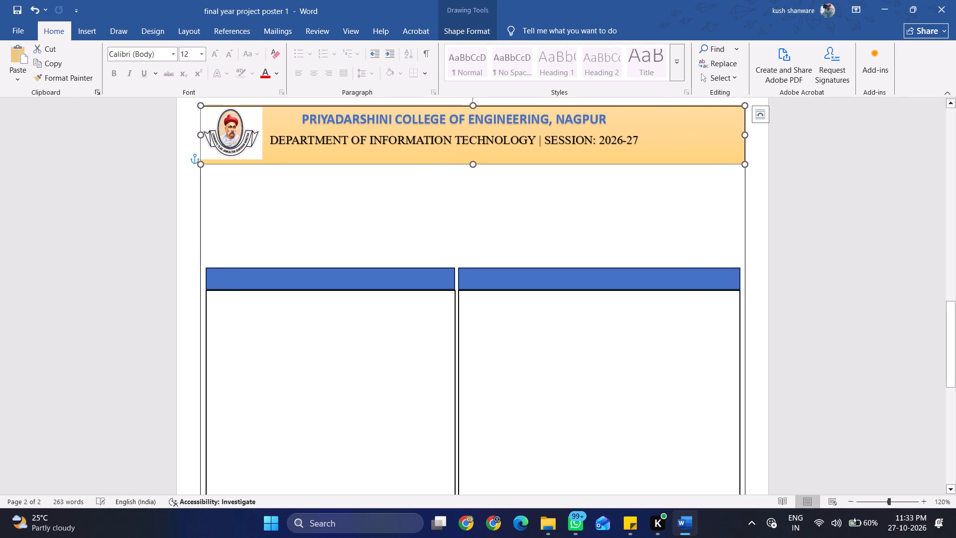
Widen the heading text box to centre its text in the gold banner, and raise its bottom edge to the banner's lower edge.
{"action": "left_click", "coordinate": [638, 143]}
{"action": "left_click_drag", "start_coordinate": [657, 136], "coordinate": [692, 136]}
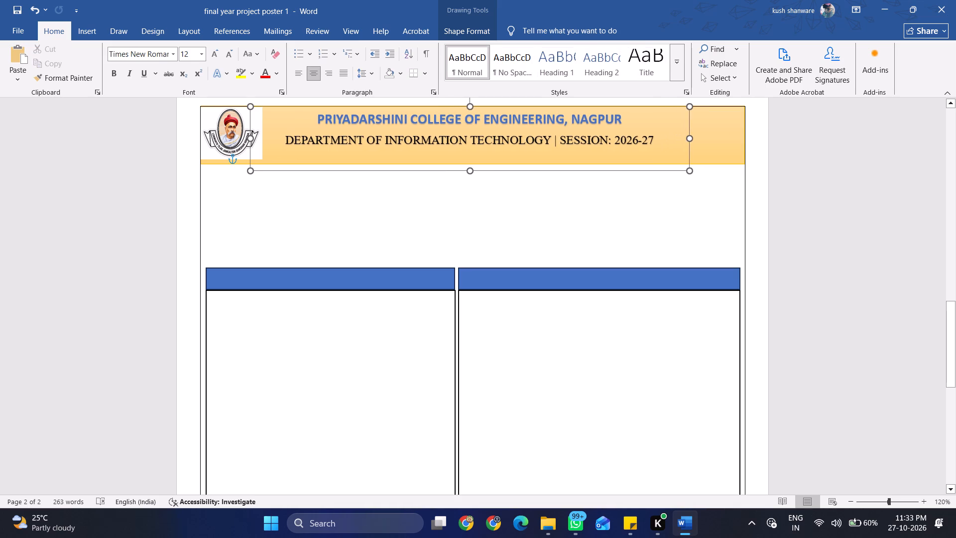
{"action": "left_click_drag", "start_coordinate": [692, 136], "coordinate": [695, 136]}
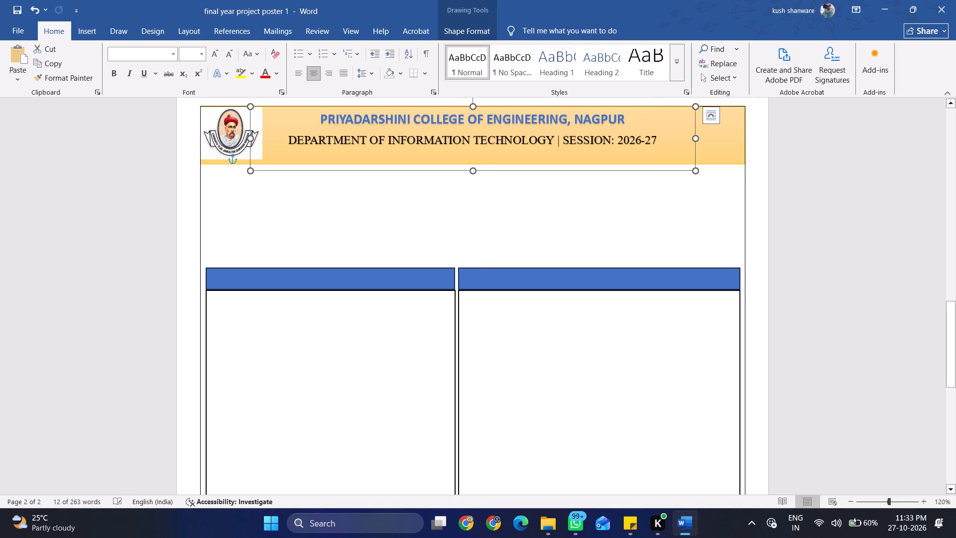
{"action": "left_click_drag", "start_coordinate": [474, 169], "coordinate": [473, 163]}
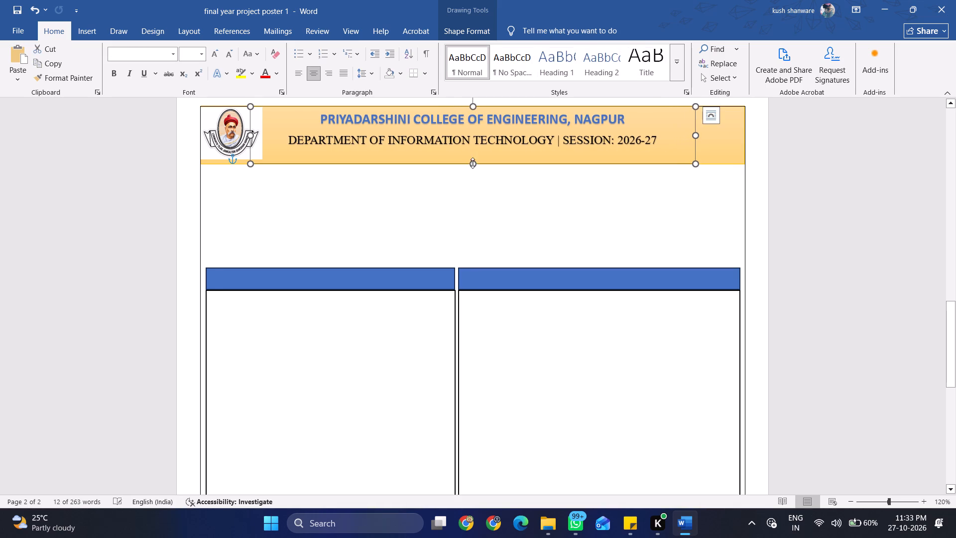
{"action": "left_click", "coordinate": [474, 193]}
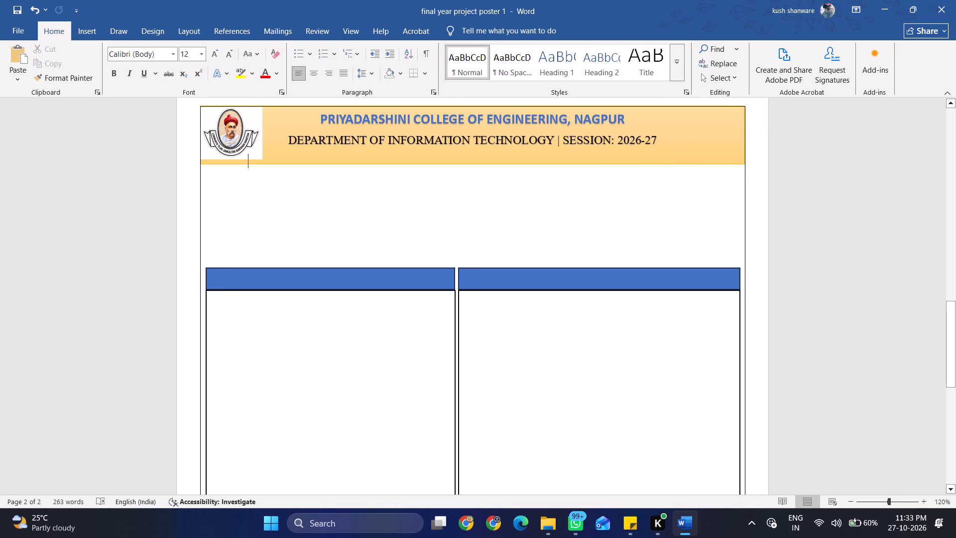
{"action": "left_click", "coordinate": [636, 112]}
{"action": "left_click", "coordinate": [473, 106]}
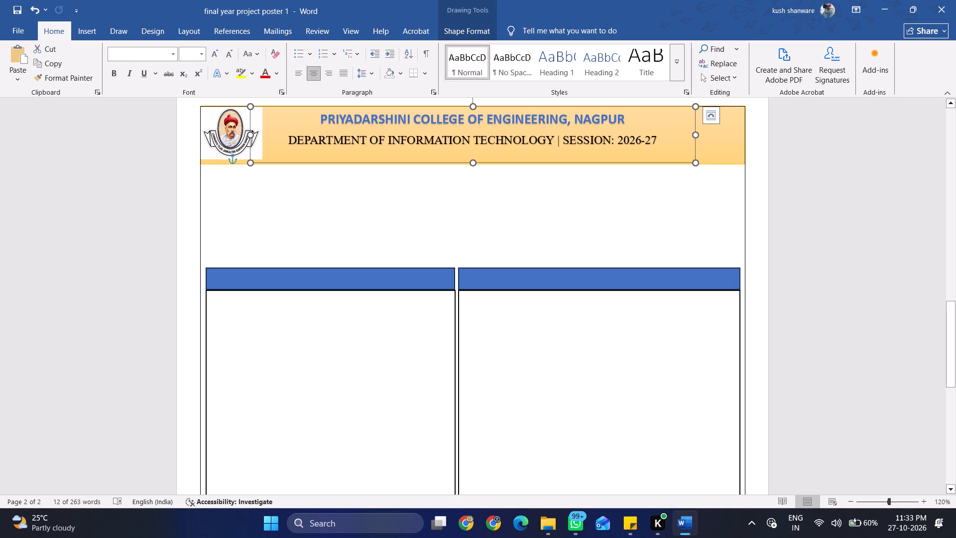
Adjust the gold rectangle's top edge slightly to line up with the top page border.
{"action": "left_click", "coordinate": [719, 141]}
{"action": "left_click", "coordinate": [473, 103]}
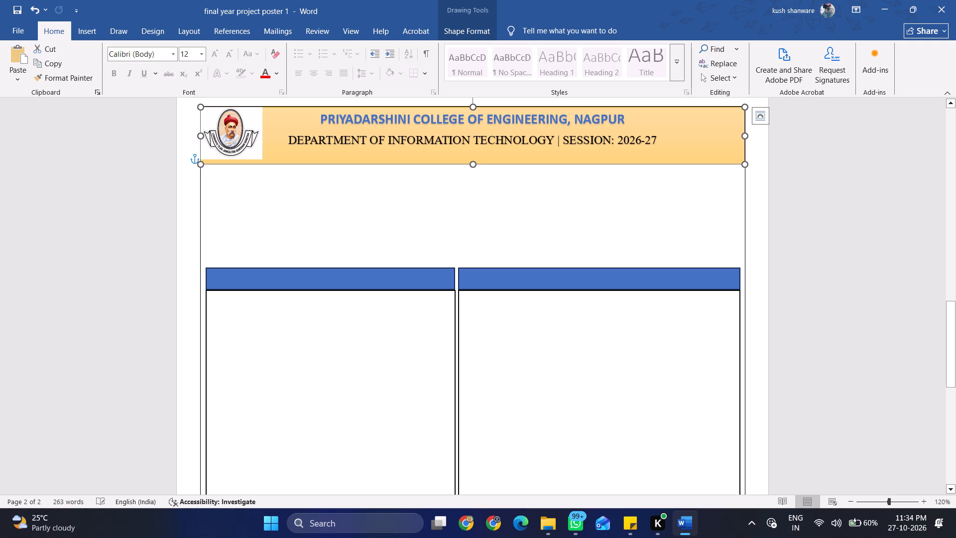
Copy the blue college logo from the first page and paste it onto the second page.
{"action": "scroll", "coordinate": [496, 204], "scroll_direction": "down", "scroll_amount": 5, "text": "ctrl"}
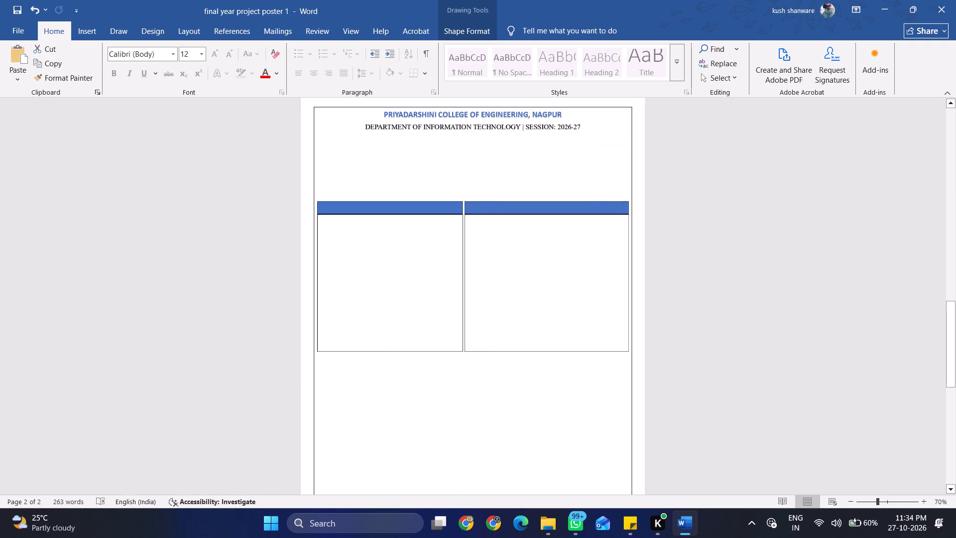
{"action": "left_click", "coordinate": [439, 125]}
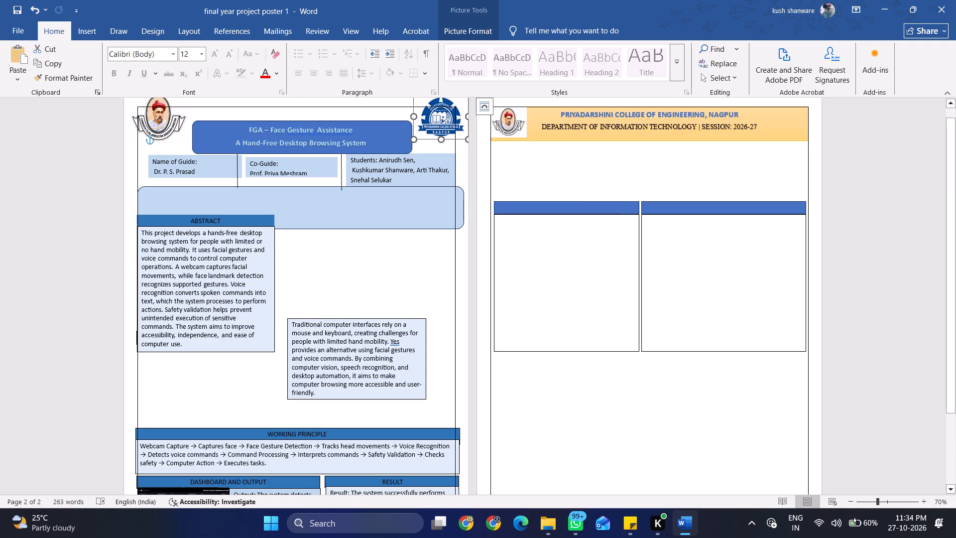
{"action": "key", "text": "ctrl+c"}
{"action": "scroll", "coordinate": [701, 167], "scroll_direction": "up", "scroll_amount": 3, "text": "ctrl"}
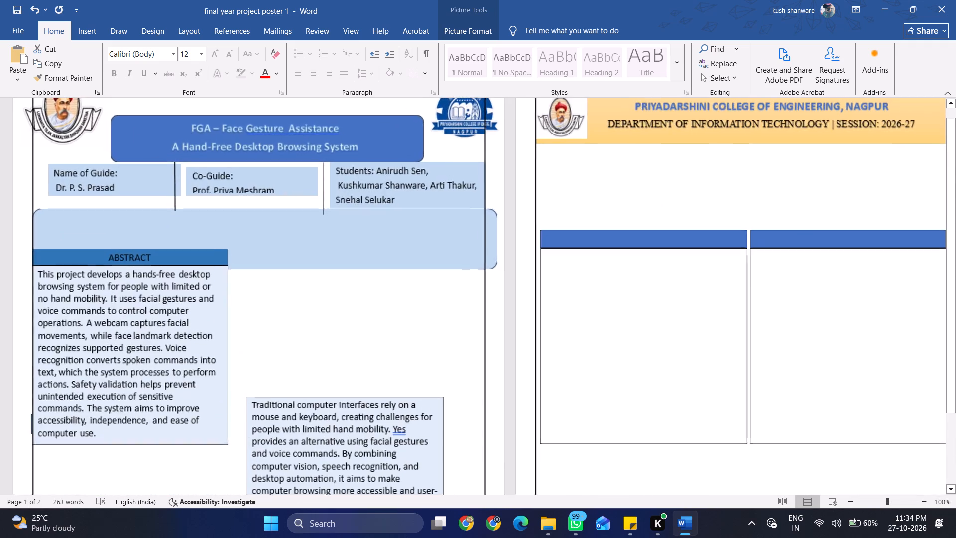
{"action": "scroll", "coordinate": [701, 167], "scroll_direction": "down", "scroll_amount": 3, "text": "ctrl"}
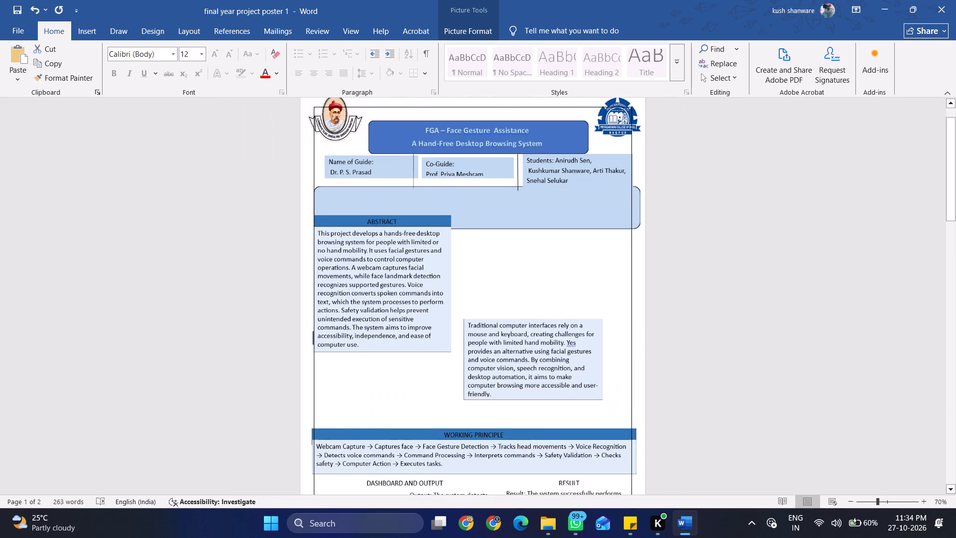
{"action": "left_click", "coordinate": [772, 159]}
{"action": "key", "text": "ctrl+v"}
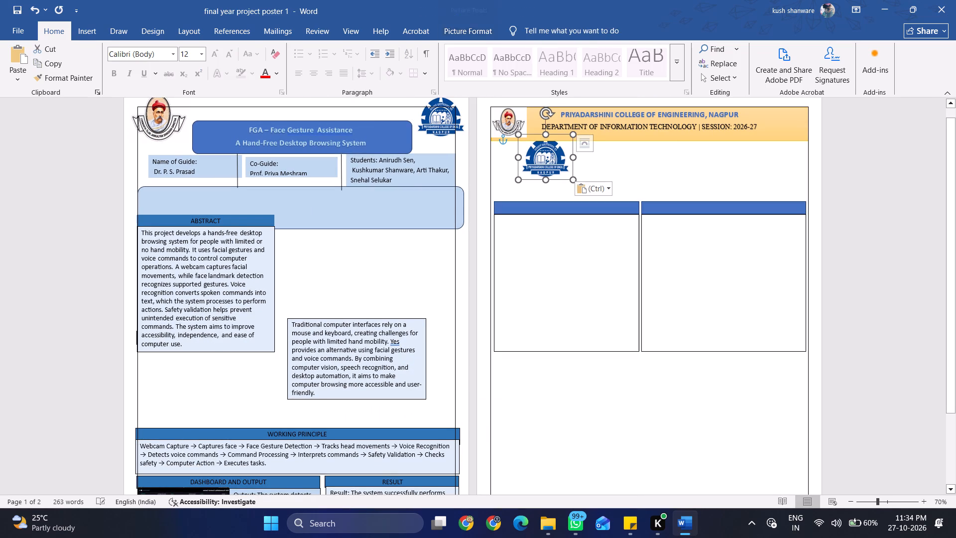
Bring the pasted college logo to the front and move it onto the right end of the gold rectangle.
{"action": "left_click_drag", "start_coordinate": [550, 158], "coordinate": [589, 153]}
{"action": "right_click", "coordinate": [588, 146]}
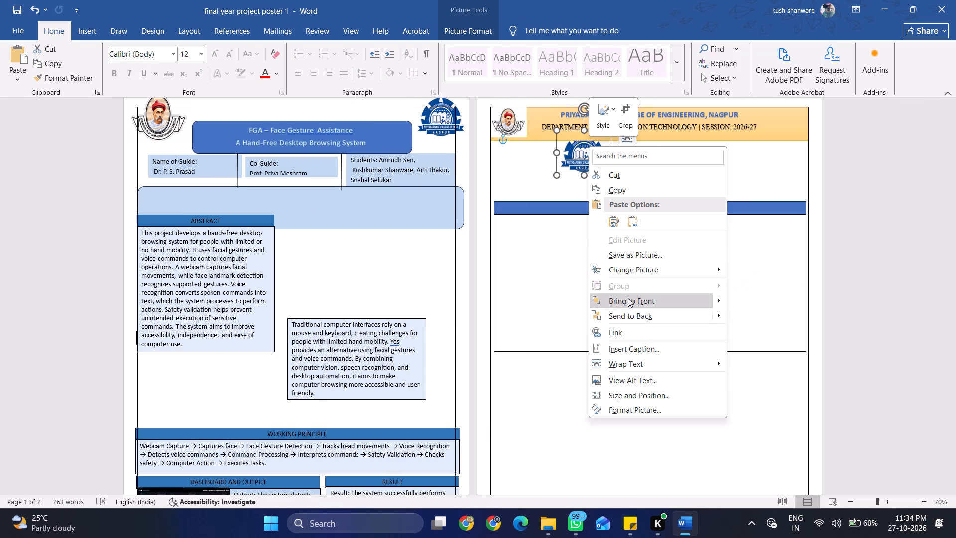
{"action": "left_click", "coordinate": [628, 298]}
{"action": "left_click_drag", "start_coordinate": [595, 163], "coordinate": [632, 162]}
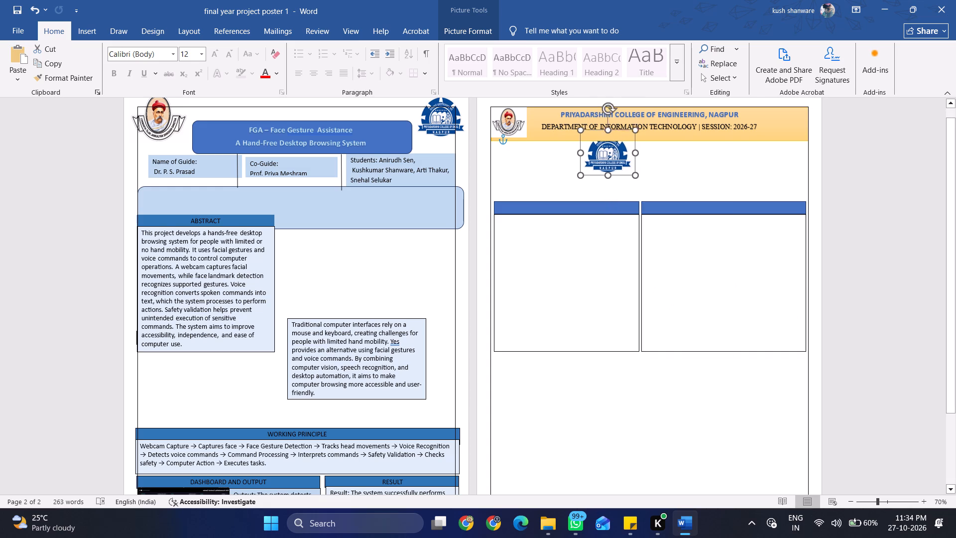
{"action": "left_click_drag", "start_coordinate": [632, 162], "coordinate": [784, 137]}
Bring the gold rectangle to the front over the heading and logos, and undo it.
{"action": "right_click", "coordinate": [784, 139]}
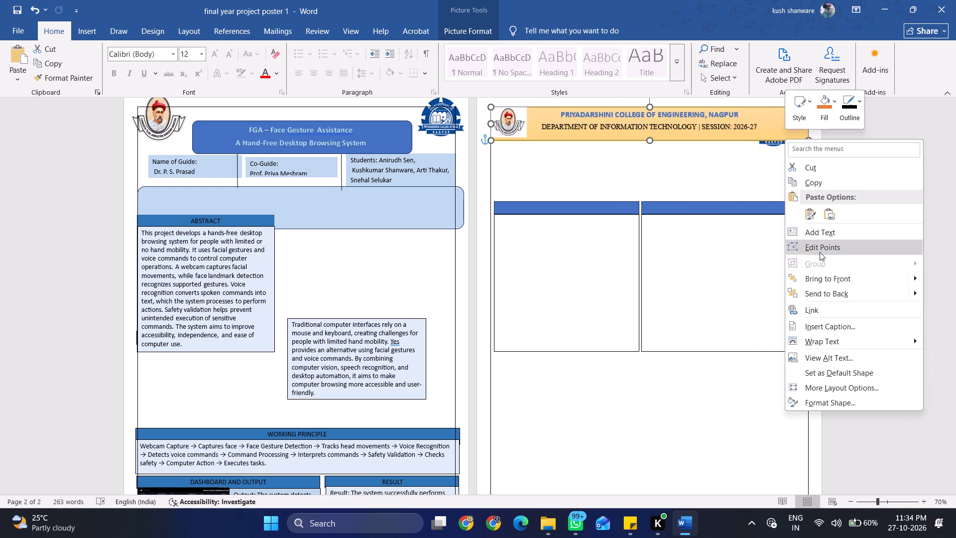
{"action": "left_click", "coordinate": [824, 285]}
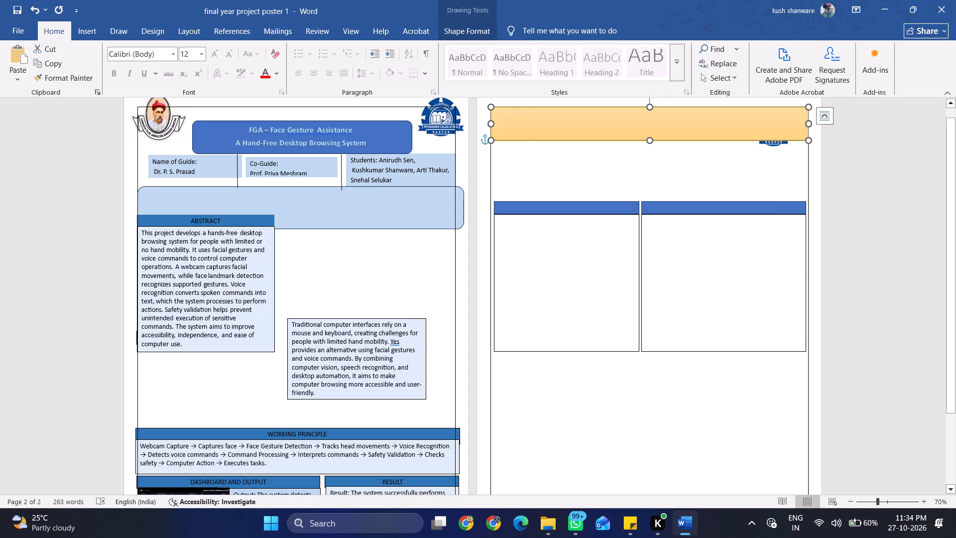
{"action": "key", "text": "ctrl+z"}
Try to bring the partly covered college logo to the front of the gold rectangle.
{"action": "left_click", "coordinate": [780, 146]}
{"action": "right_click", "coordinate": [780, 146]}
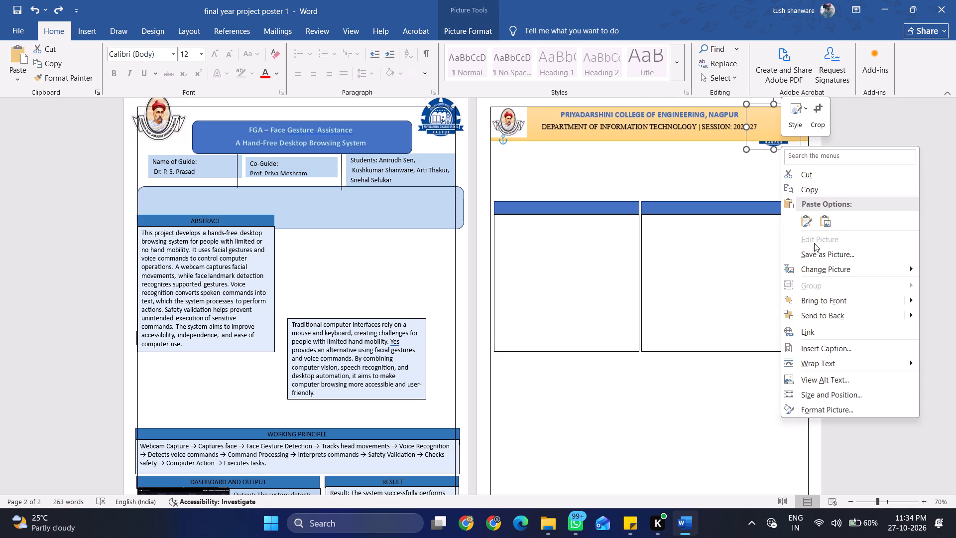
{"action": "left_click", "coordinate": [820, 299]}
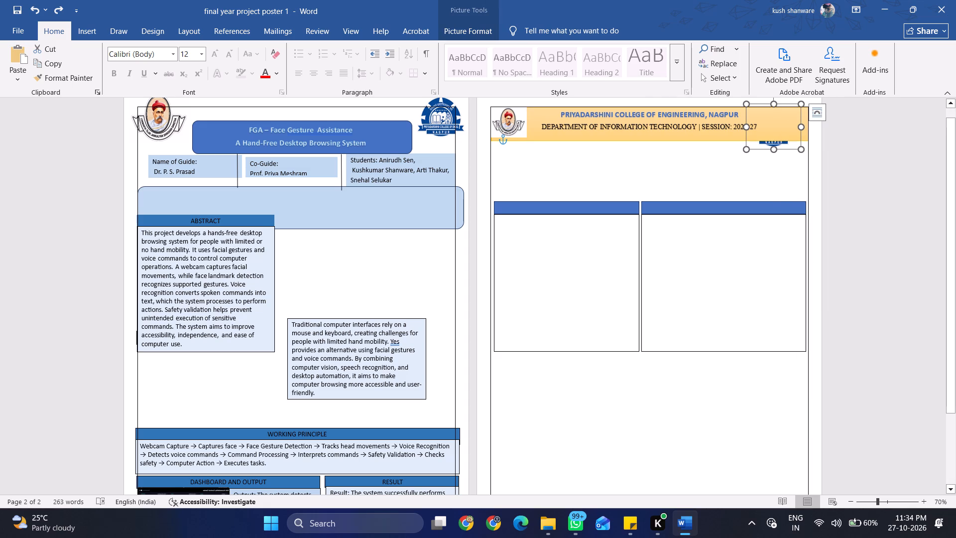
Open the picture formatting options for the partly covered college logo.
{"action": "left_click", "coordinate": [456, 31]}
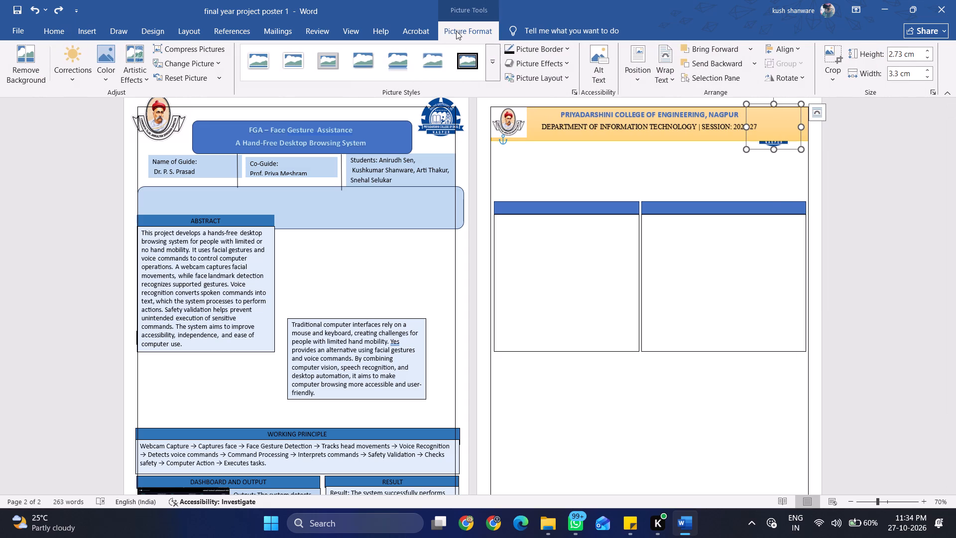
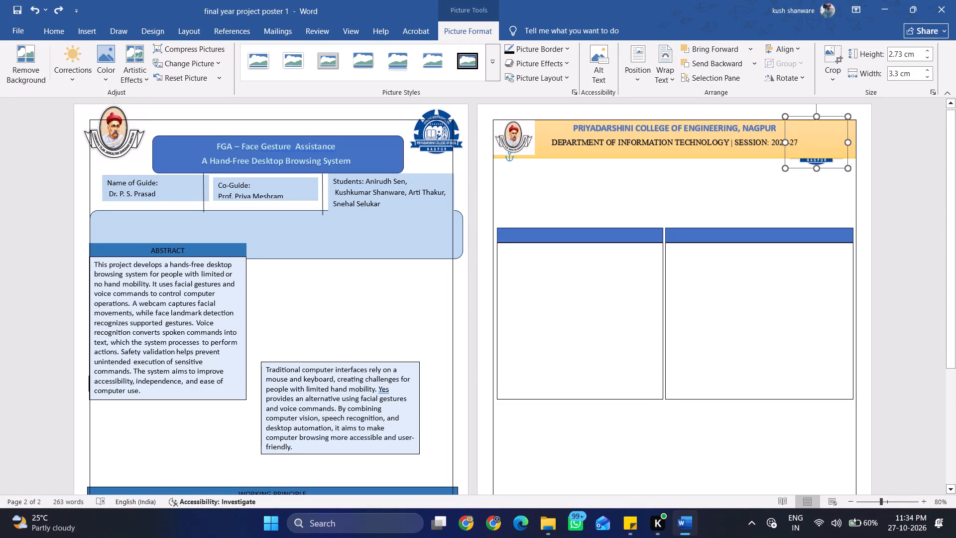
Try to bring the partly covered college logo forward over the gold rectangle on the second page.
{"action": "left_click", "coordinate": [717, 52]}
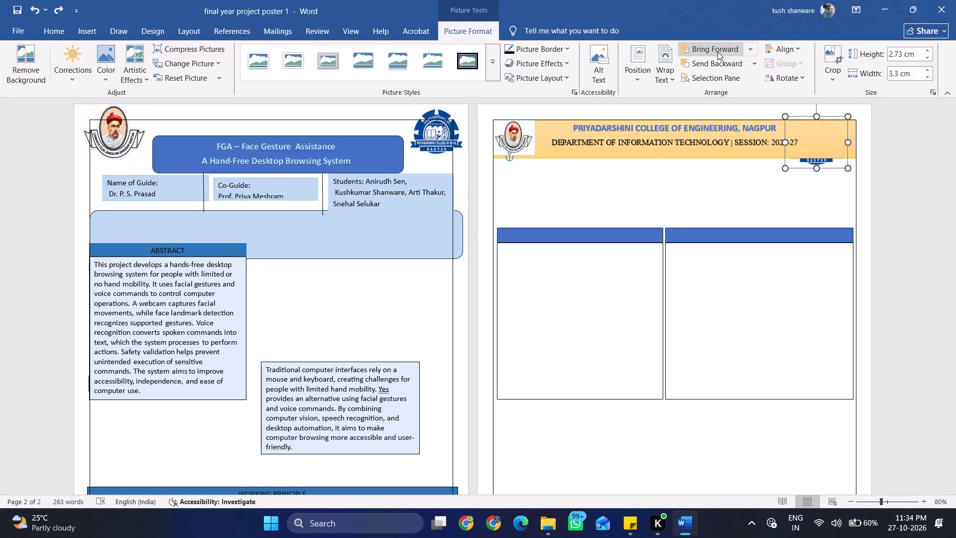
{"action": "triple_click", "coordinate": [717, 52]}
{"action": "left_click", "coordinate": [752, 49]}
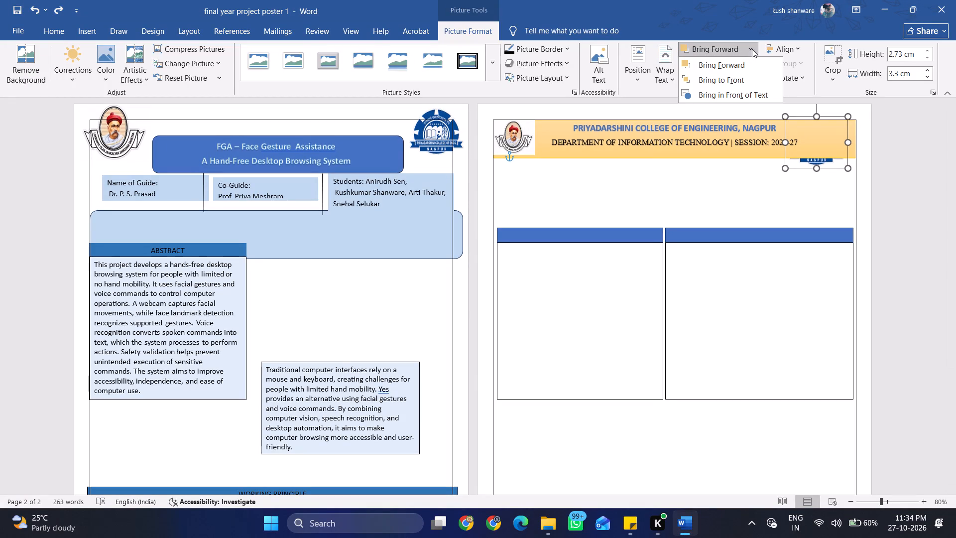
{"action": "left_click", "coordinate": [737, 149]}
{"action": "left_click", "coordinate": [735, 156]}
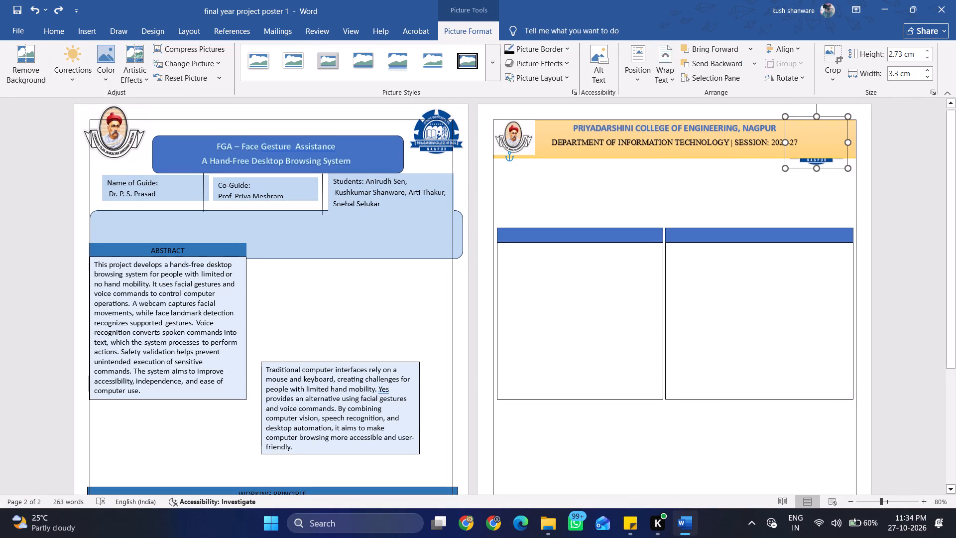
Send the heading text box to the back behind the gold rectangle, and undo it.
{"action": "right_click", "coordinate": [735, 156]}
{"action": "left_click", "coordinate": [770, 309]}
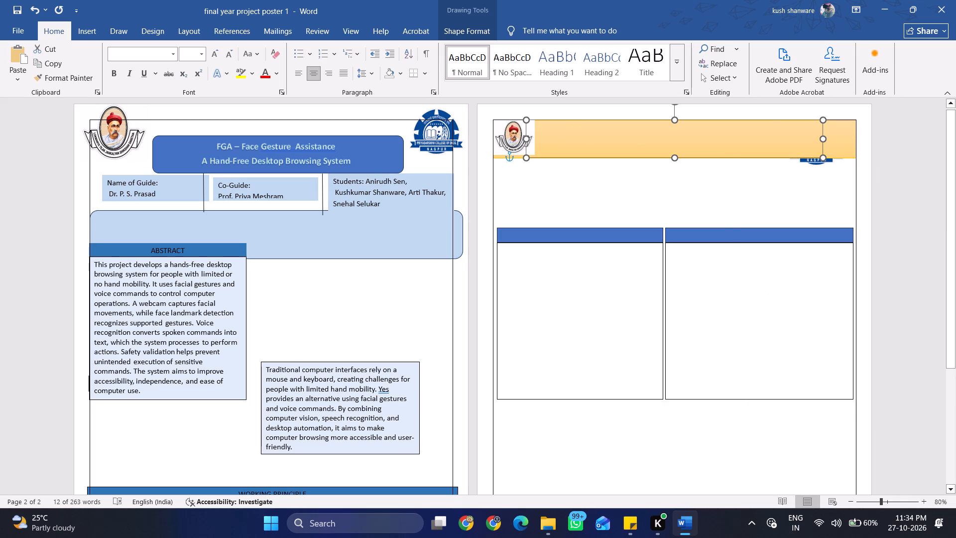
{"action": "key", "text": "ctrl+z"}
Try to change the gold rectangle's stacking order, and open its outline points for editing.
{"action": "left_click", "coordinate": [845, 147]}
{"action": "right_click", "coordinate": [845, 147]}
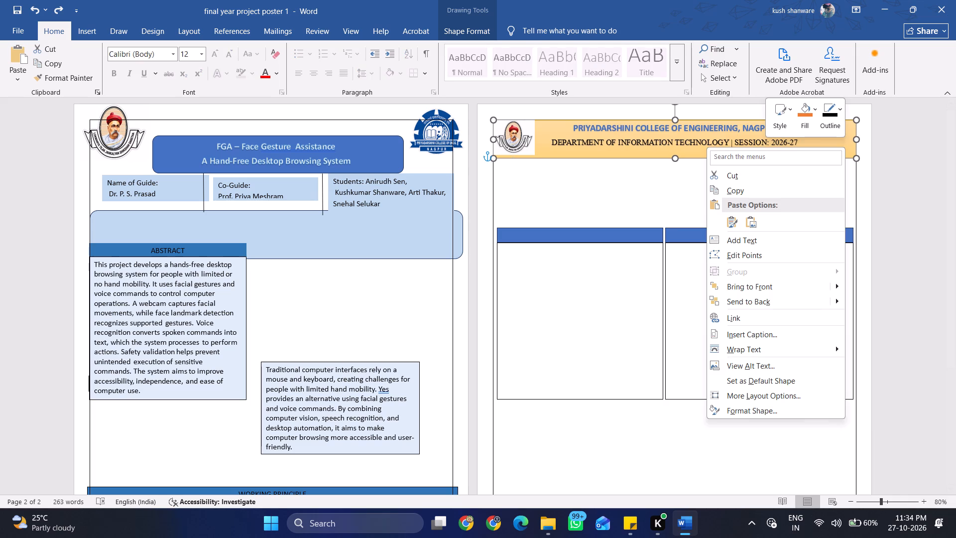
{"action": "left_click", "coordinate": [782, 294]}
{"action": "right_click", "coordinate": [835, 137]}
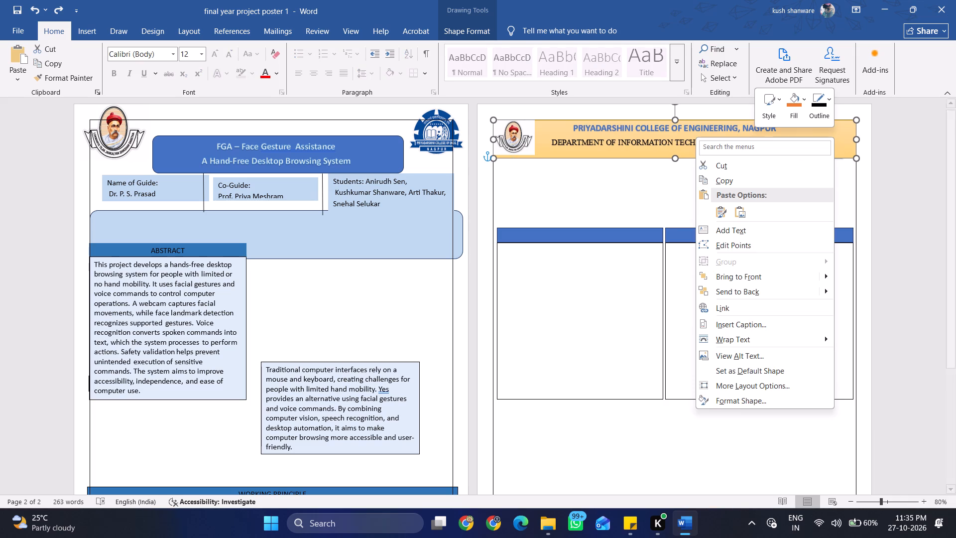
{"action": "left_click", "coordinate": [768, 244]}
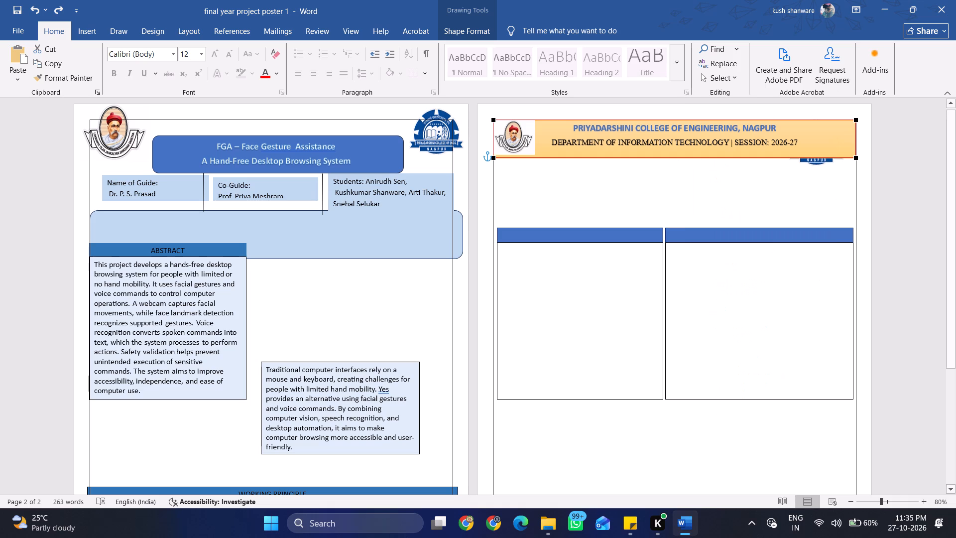
Undo the partly covered college logo's last move, and delete both logos from the second page's heading banner.
{"action": "key", "text": "ctrl+z"}
{"action": "left_click", "coordinate": [585, 177]}
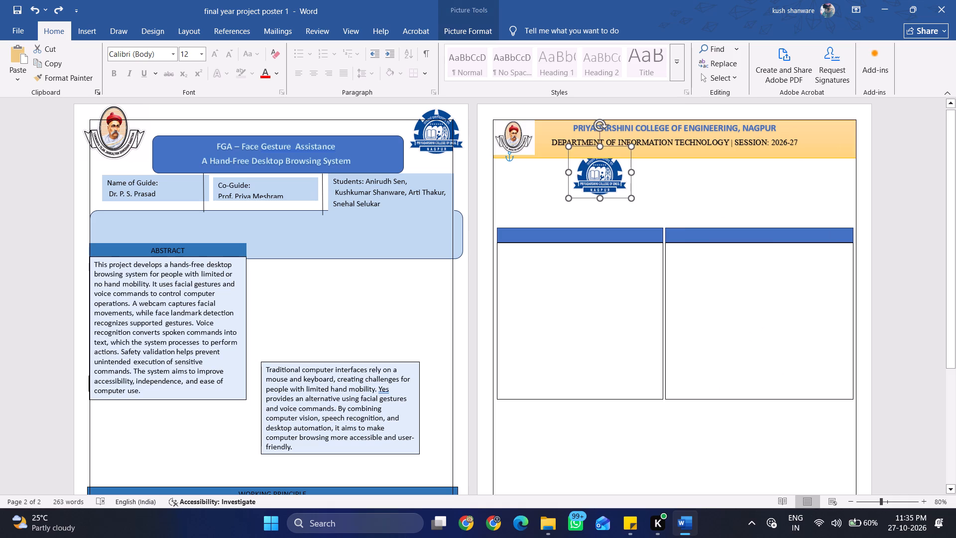
{"action": "key", "text": "Delete"}
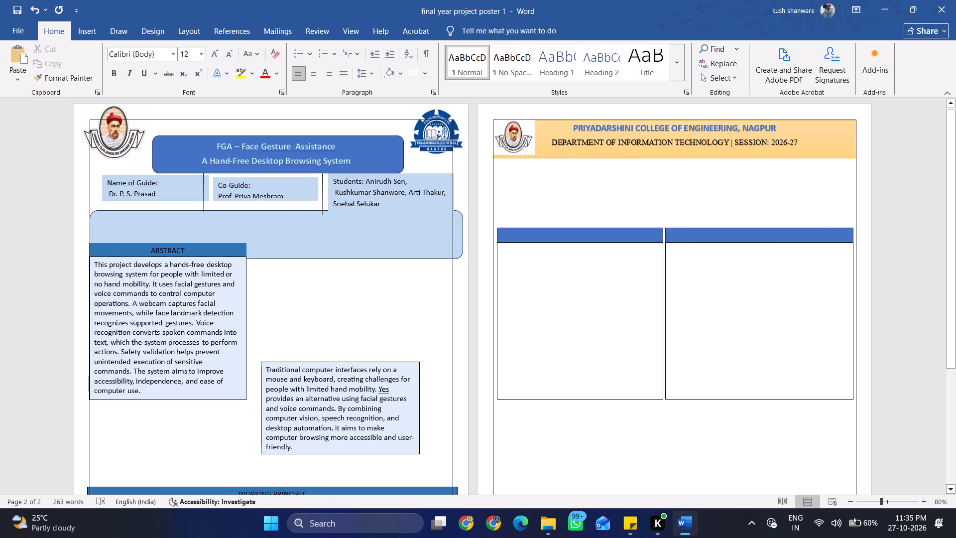
{"action": "left_click", "coordinate": [516, 144]}
{"action": "key", "text": "Delete"}
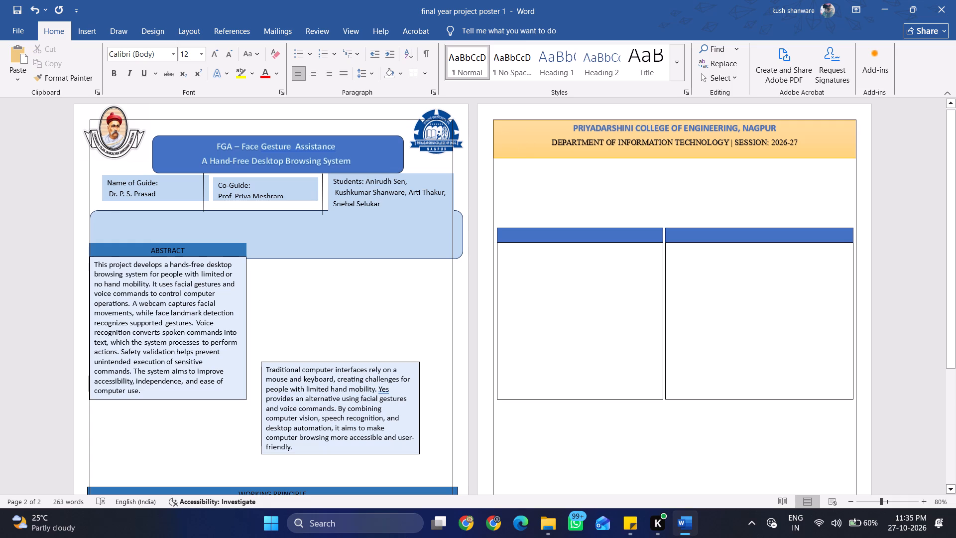
Select the college heading text box together with the gold rectangle behind it, and group them.
{"action": "scroll", "coordinate": [594, 190], "scroll_direction": "up", "scroll_amount": 2, "text": "ctrl"}
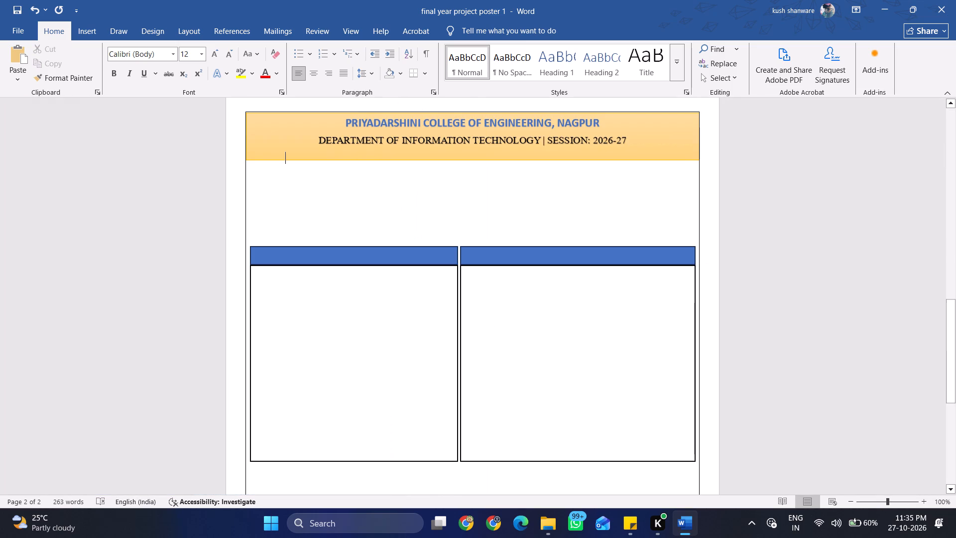
{"action": "scroll", "coordinate": [517, 165], "scroll_direction": "down", "scroll_amount": 1, "text": "ctrl"}
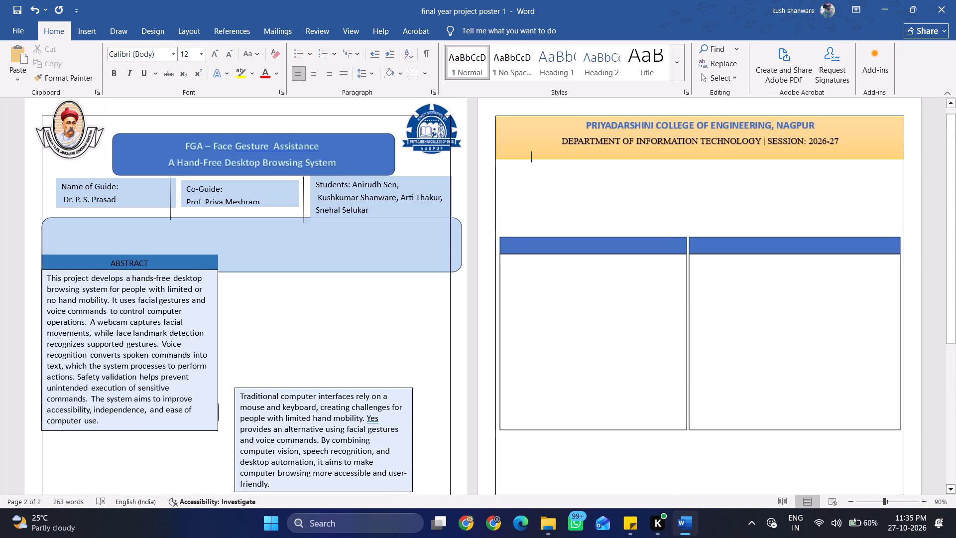
{"action": "left_click", "coordinate": [647, 154]}
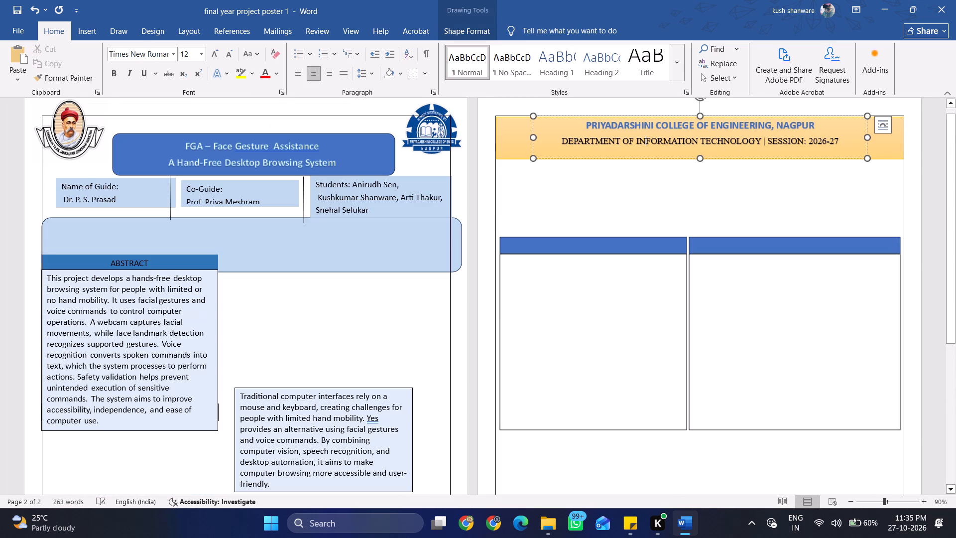
{"action": "left_click", "coordinate": [876, 149], "text": "ctrl"}
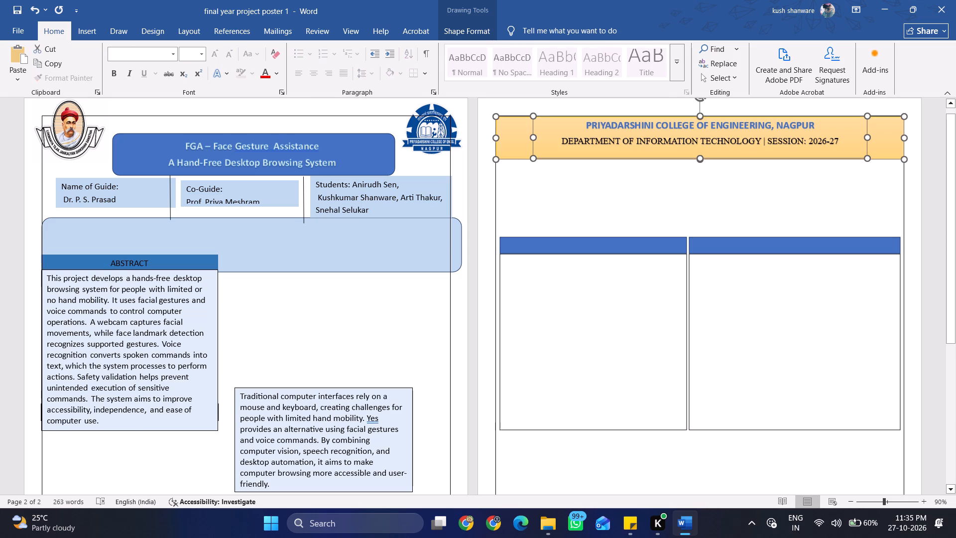
{"action": "right_click", "coordinate": [857, 143]}
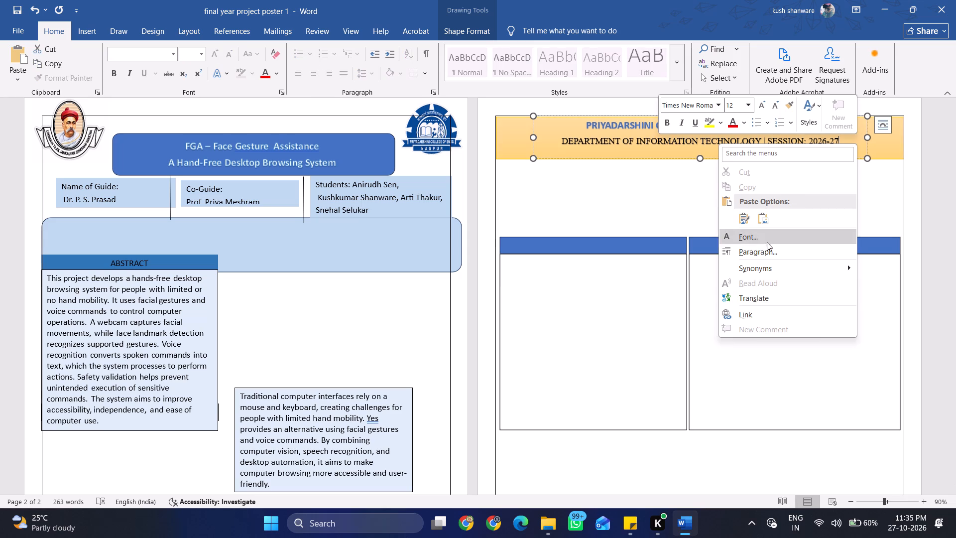
{"action": "left_click", "coordinate": [877, 144]}
{"action": "left_click", "coordinate": [874, 144]}
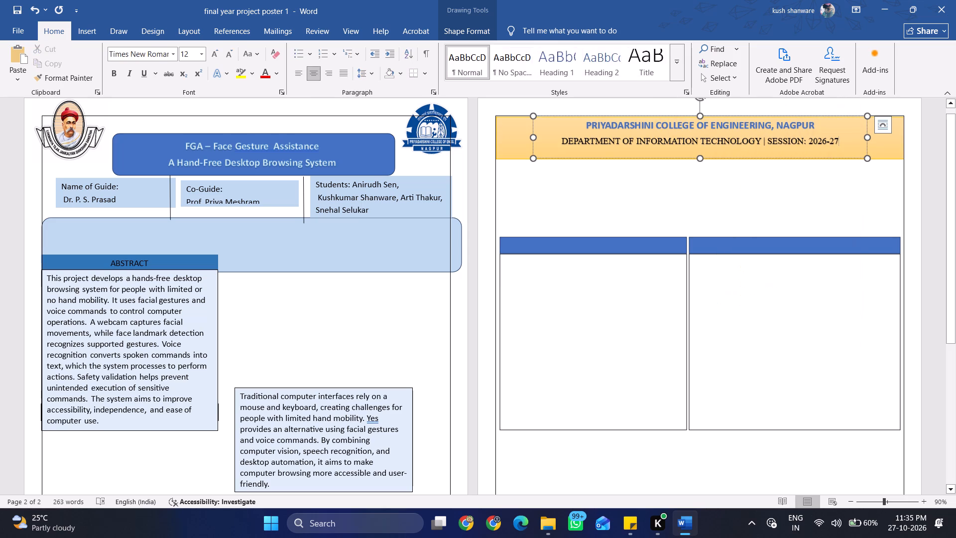
{"action": "left_click", "coordinate": [833, 144], "text": "ctrl"}
{"action": "left_click", "coordinate": [875, 147]}
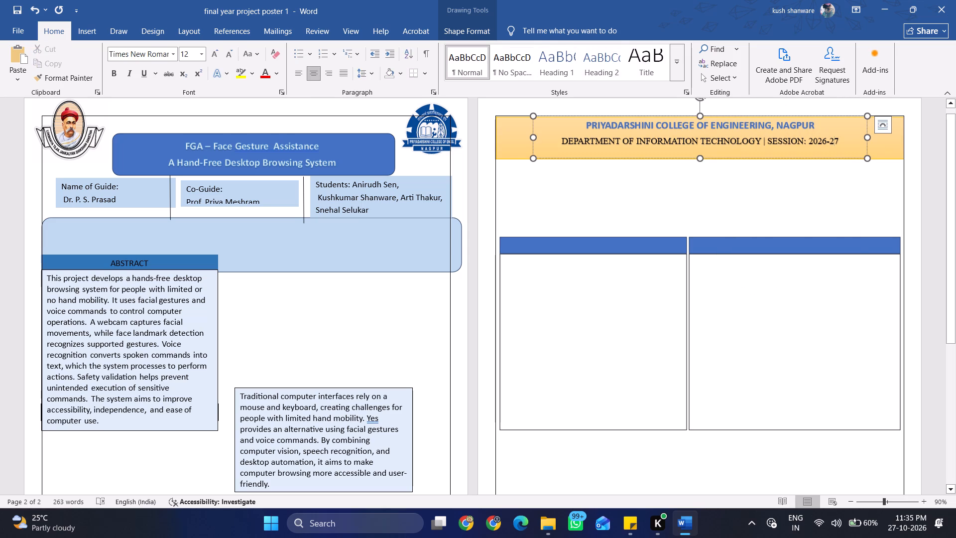
{"action": "left_click", "coordinate": [846, 148], "text": "ctrl"}
{"action": "left_click", "coordinate": [865, 146], "text": "ctrl"}
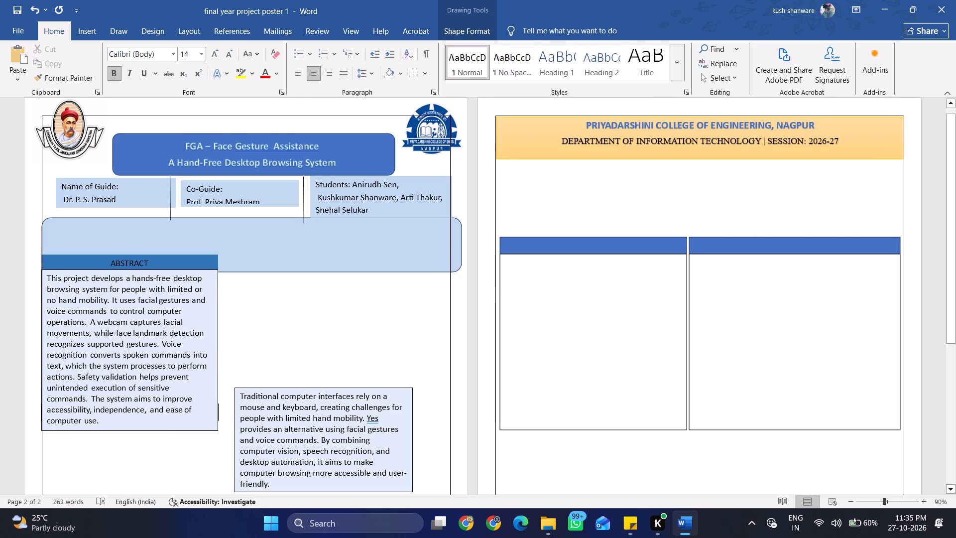
{"action": "left_click", "coordinate": [857, 146], "text": "ctrl"}
{"action": "left_click", "coordinate": [885, 147], "text": "ctrl"}
{"action": "right_click", "coordinate": [879, 147]}
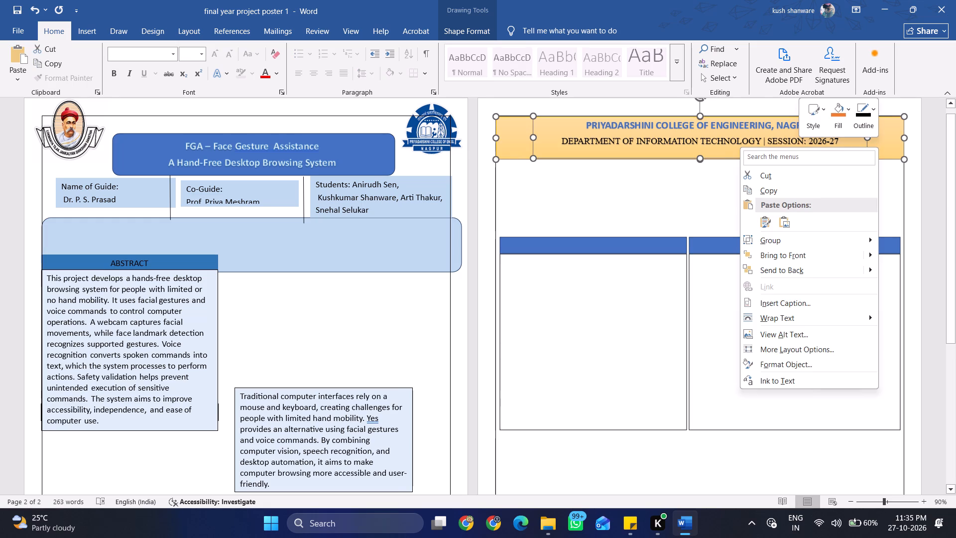
{"action": "left_click", "coordinate": [797, 238]}
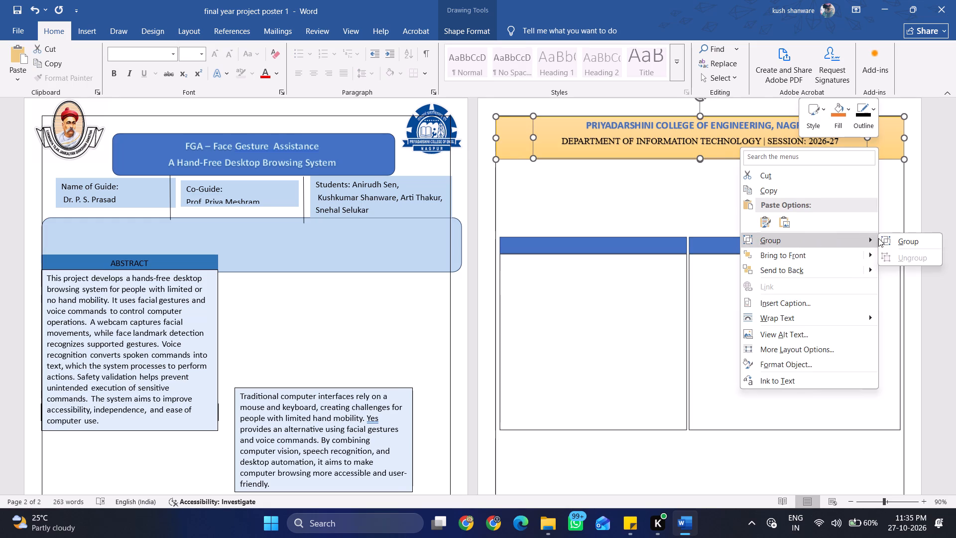
{"action": "left_click", "coordinate": [884, 238]}
{"action": "left_click", "coordinate": [868, 178]}
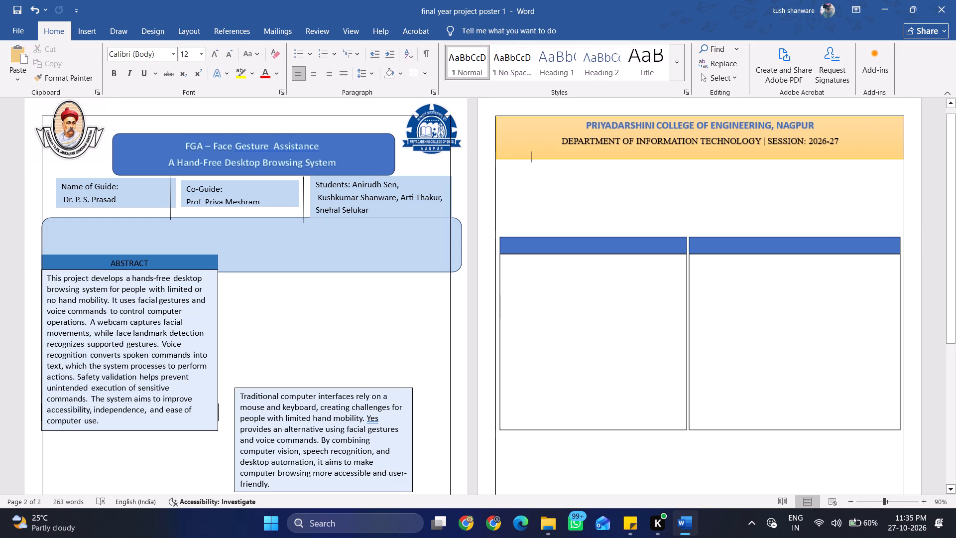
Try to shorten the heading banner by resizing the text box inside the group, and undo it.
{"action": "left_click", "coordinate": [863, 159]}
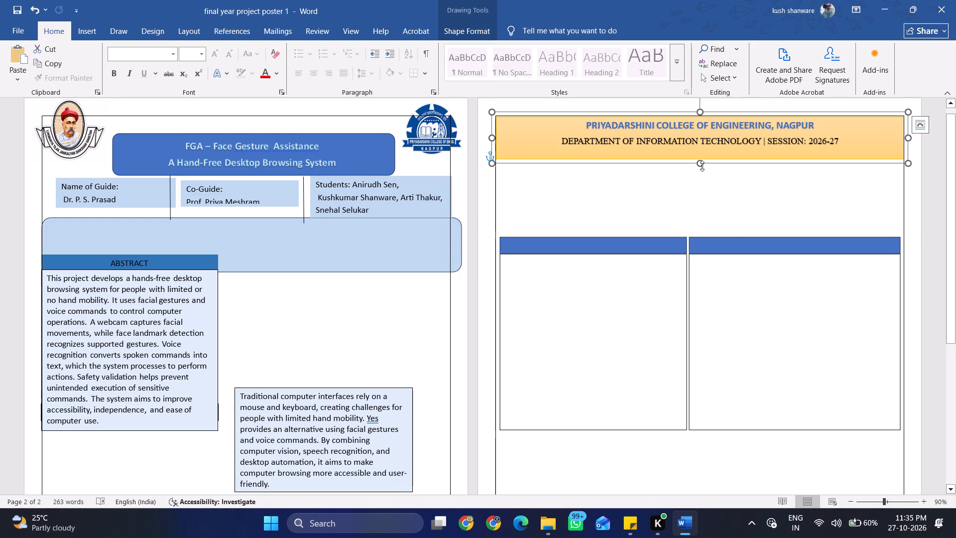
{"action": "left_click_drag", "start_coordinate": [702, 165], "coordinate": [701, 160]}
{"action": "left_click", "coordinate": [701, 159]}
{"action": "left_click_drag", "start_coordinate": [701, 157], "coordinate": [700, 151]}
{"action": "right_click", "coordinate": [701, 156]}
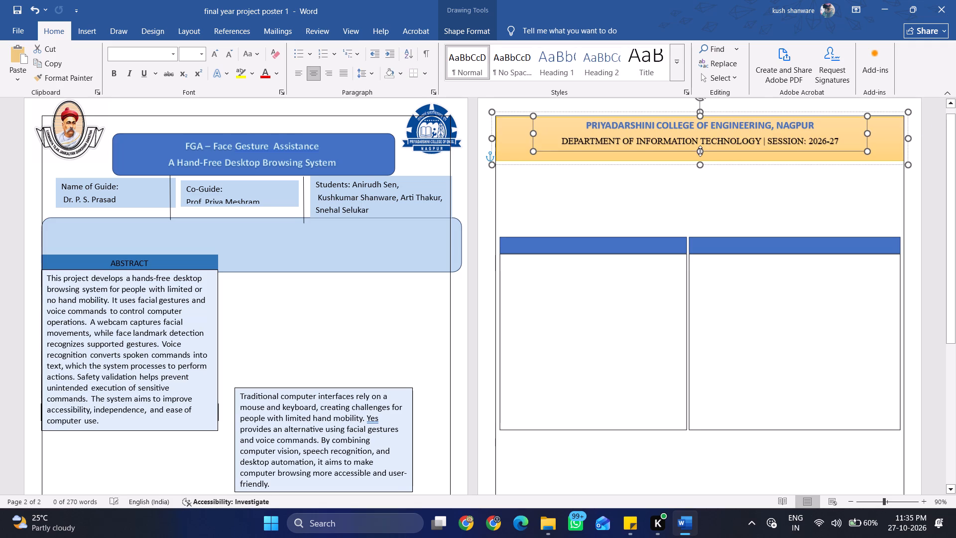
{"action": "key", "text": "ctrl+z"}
Shorten the grouped heading banner from its bottom edge to a height of about 1.62 cm.
{"action": "left_click_drag", "start_coordinate": [700, 164], "coordinate": [700, 157]}
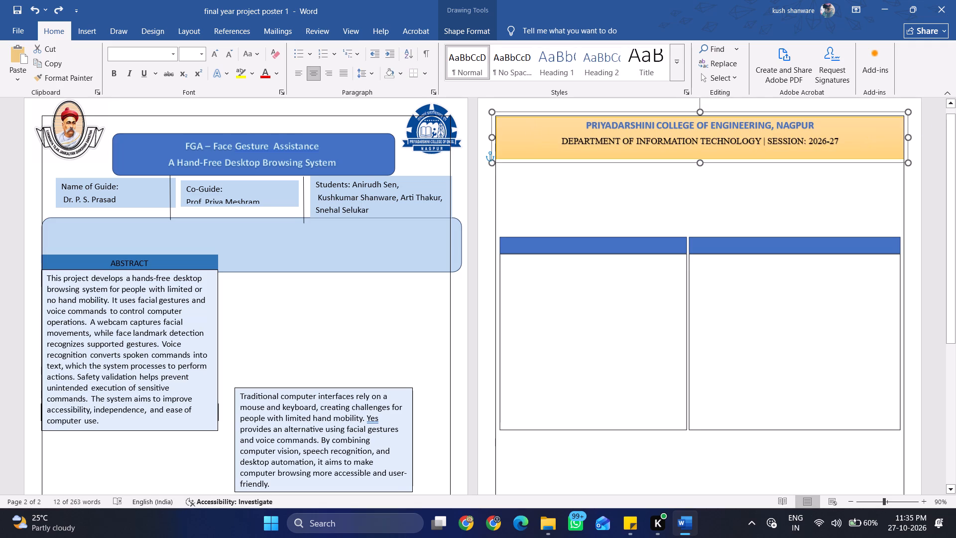
{"action": "left_click_drag", "start_coordinate": [700, 157], "coordinate": [700, 150]}
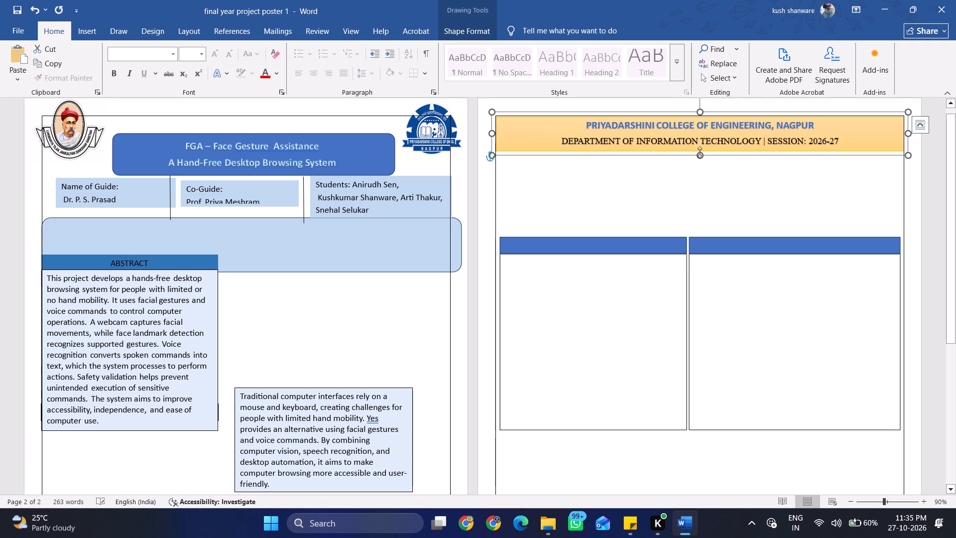
{"action": "left_click", "coordinate": [700, 157]}
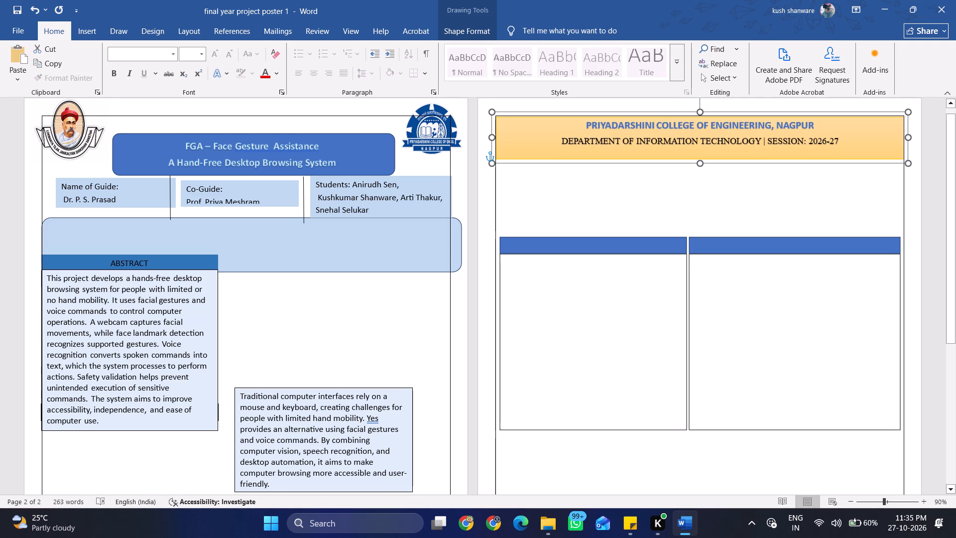
{"action": "left_click_drag", "start_coordinate": [700, 162], "coordinate": [700, 152]}
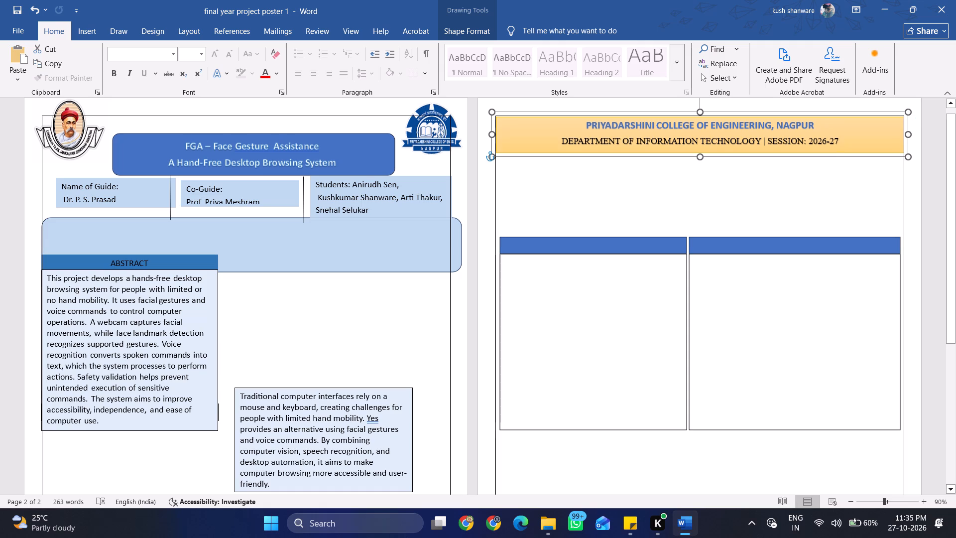
{"action": "left_click_drag", "start_coordinate": [700, 152], "coordinate": [700, 150]}
{"action": "left_click", "coordinate": [702, 181]}
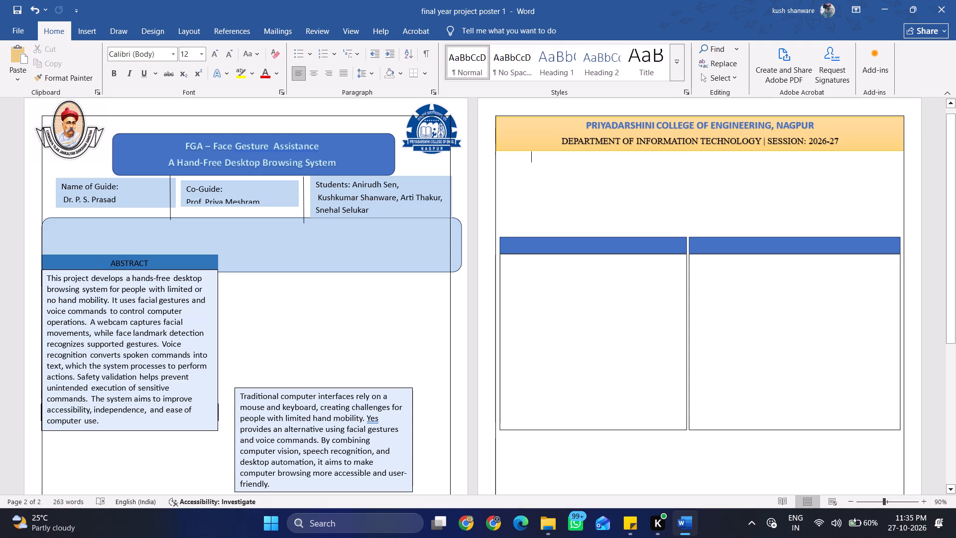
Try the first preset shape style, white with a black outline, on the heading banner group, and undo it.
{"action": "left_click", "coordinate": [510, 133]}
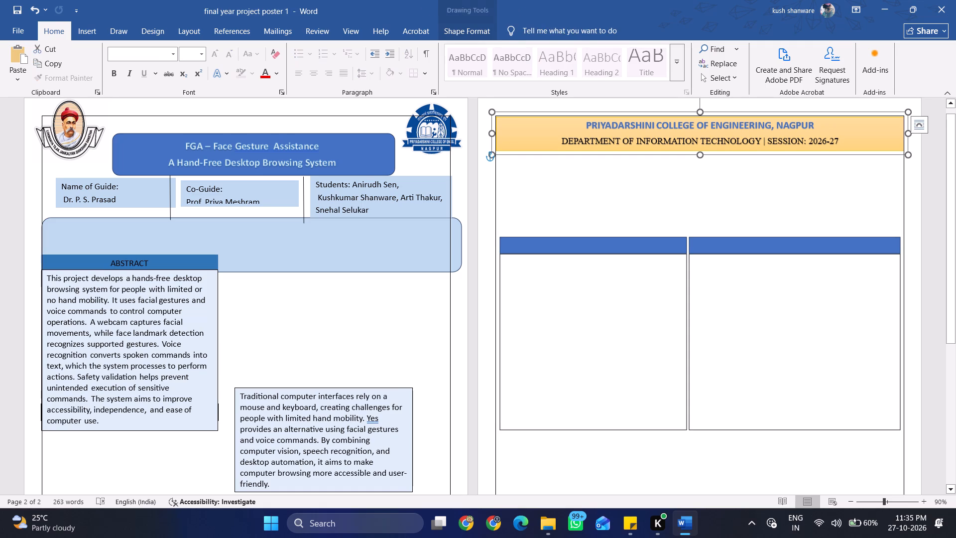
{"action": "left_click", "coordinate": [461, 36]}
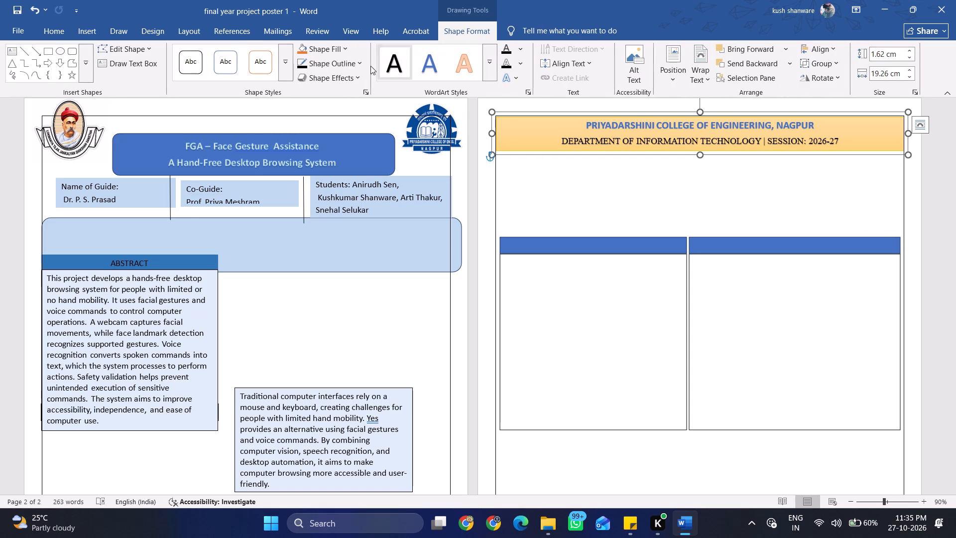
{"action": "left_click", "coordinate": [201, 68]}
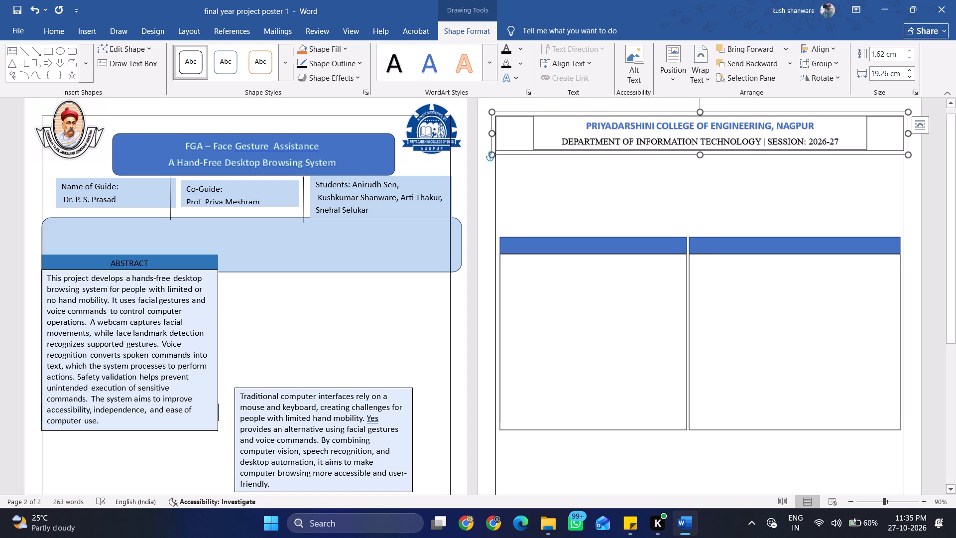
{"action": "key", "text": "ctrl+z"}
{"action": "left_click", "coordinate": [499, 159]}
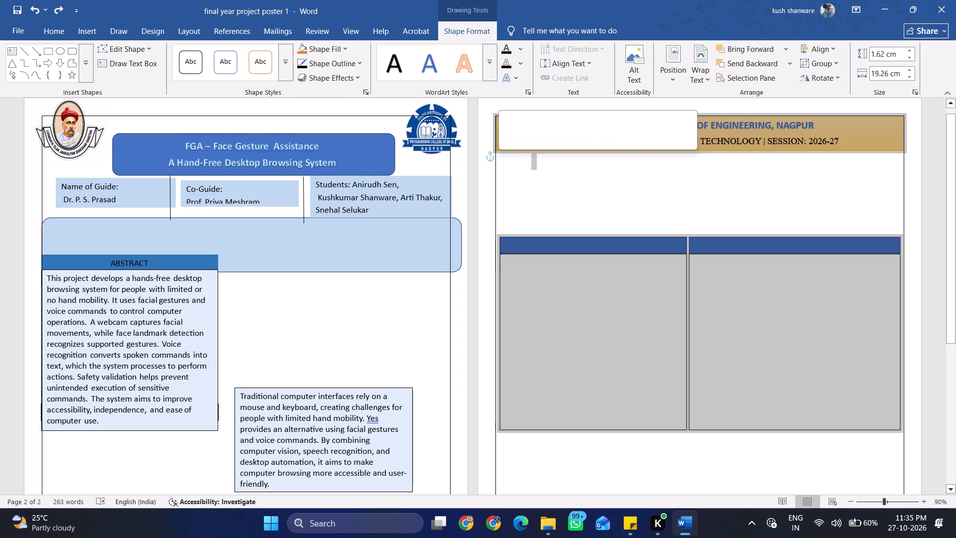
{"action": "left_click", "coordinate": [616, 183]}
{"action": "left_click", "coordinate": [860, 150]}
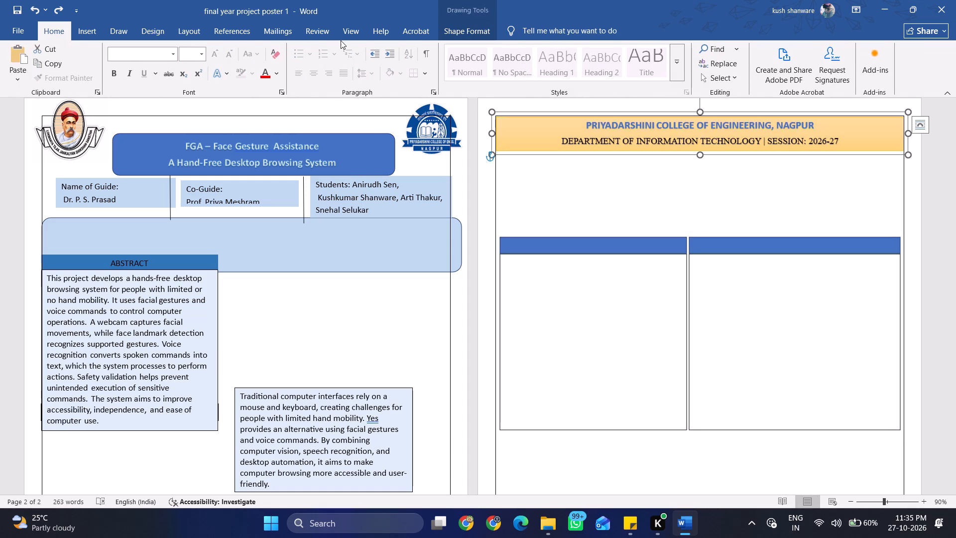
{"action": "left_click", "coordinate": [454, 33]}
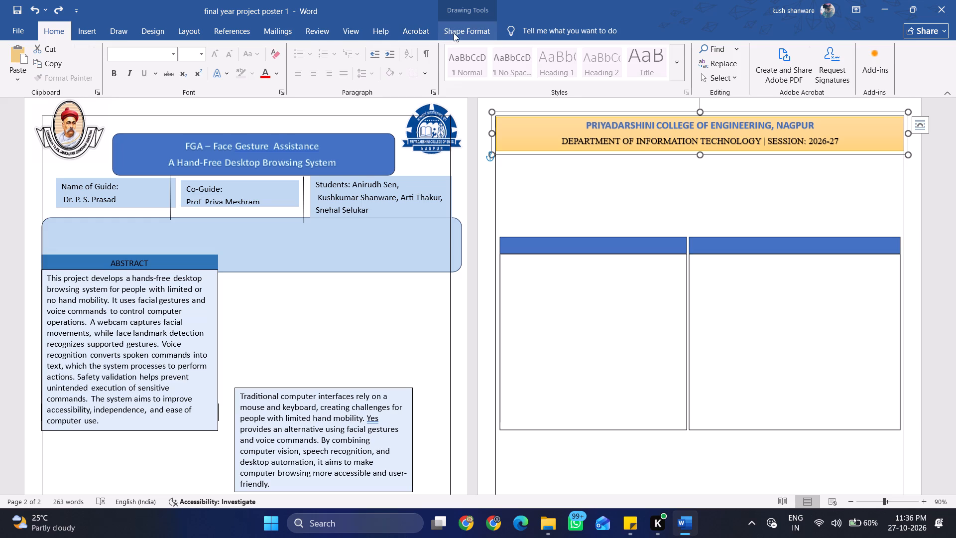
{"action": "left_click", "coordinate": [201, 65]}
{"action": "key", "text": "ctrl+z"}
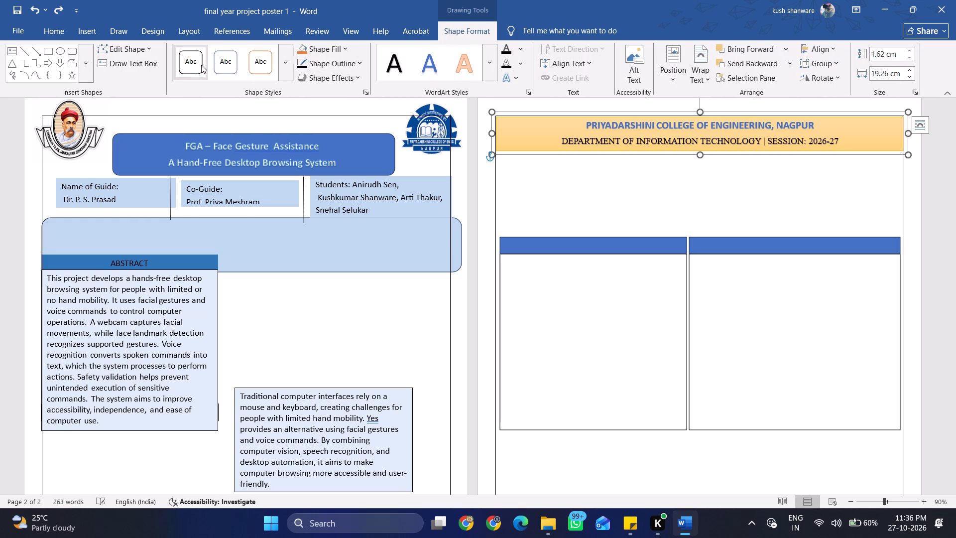
Ungroup the heading banner so its text box and gold rectangle are separate objects.
{"action": "left_click", "coordinate": [527, 129]}
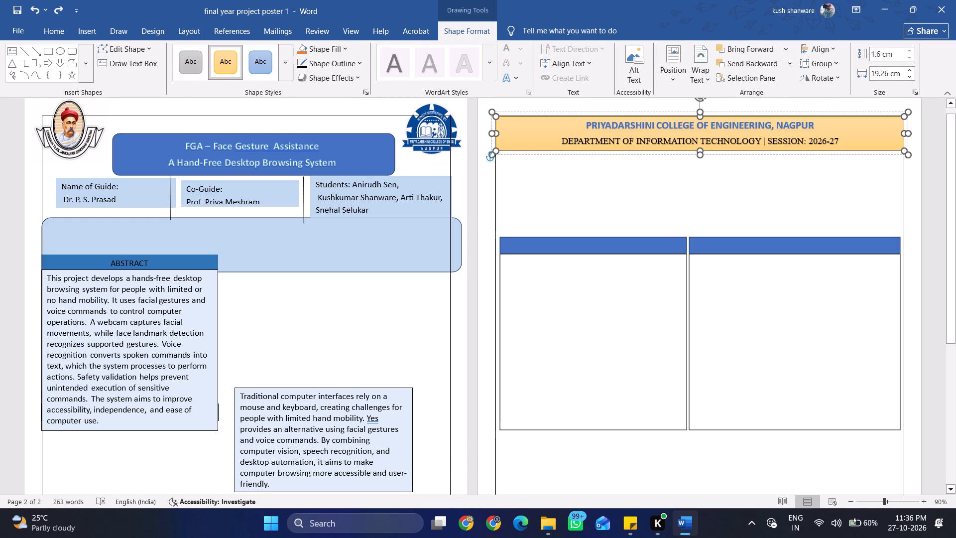
{"action": "left_click", "coordinate": [546, 171]}
{"action": "scroll", "coordinate": [592, 183], "scroll_direction": "up", "scroll_amount": 5, "text": "ctrl"}
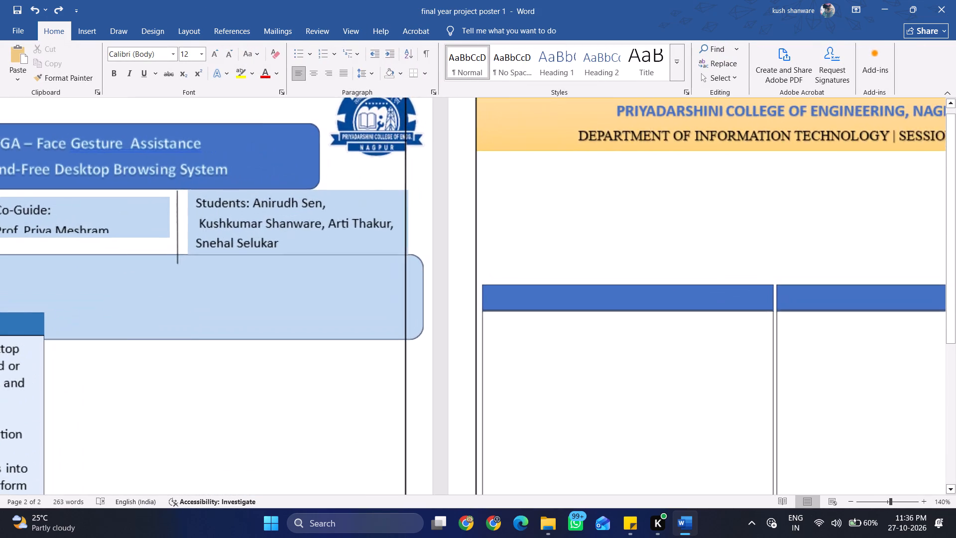
{"action": "left_click", "coordinate": [508, 147]}
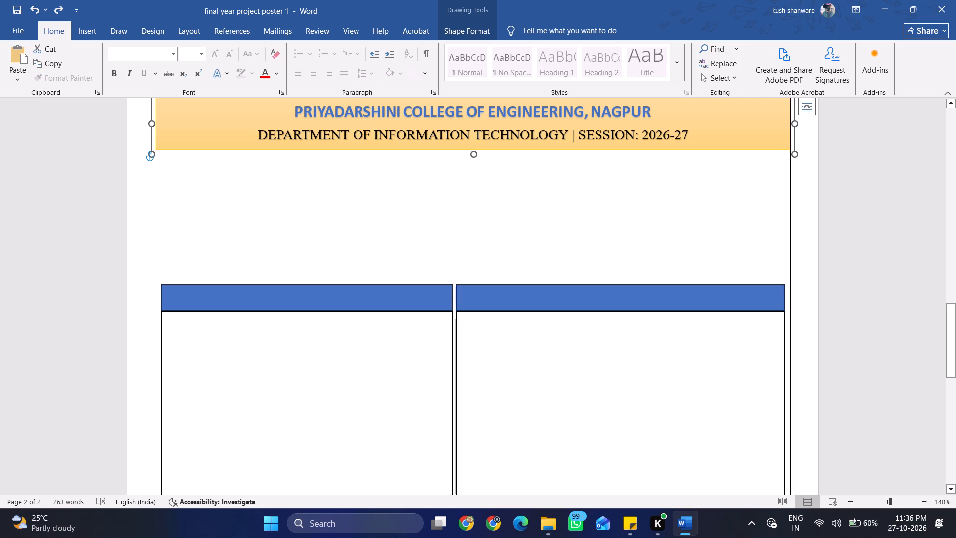
{"action": "right_click", "coordinate": [732, 126]}
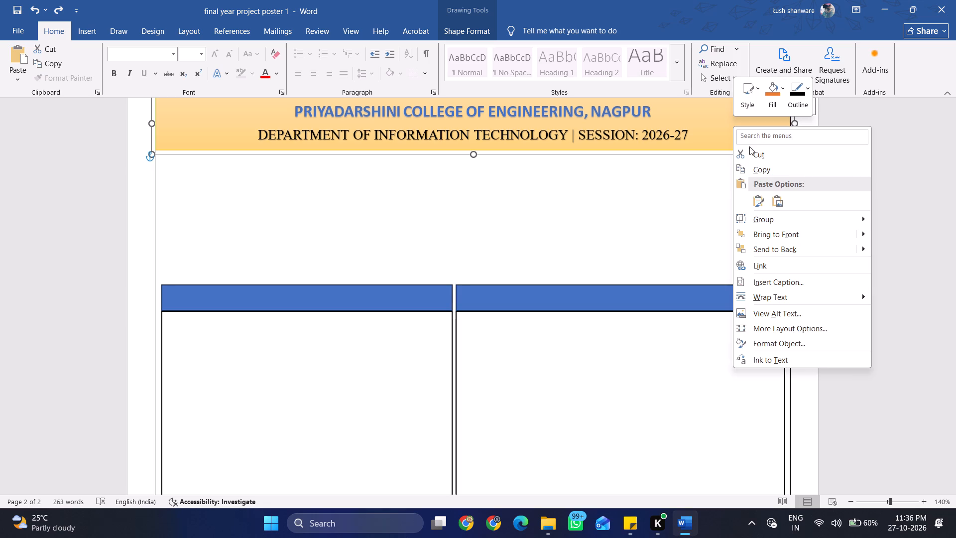
{"action": "left_click", "coordinate": [910, 231]}
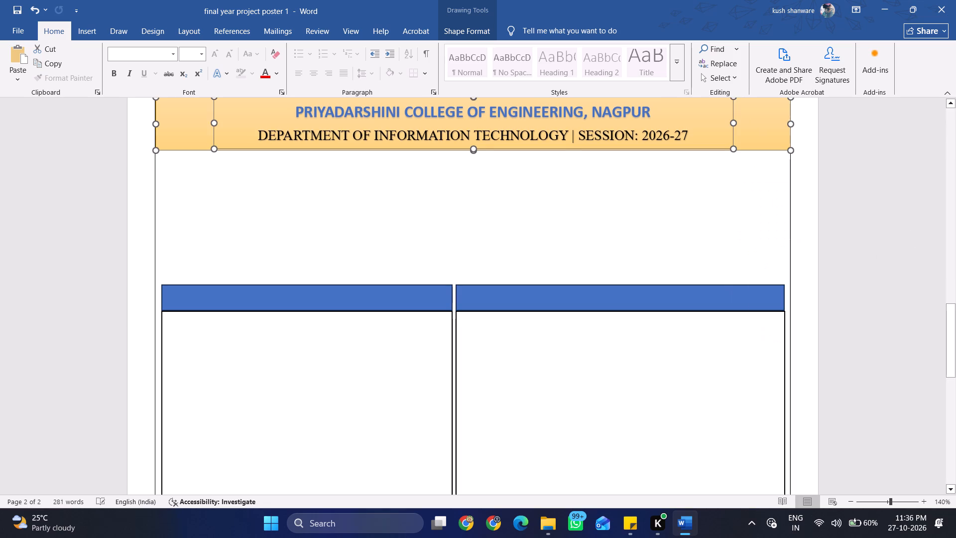
{"action": "left_click", "coordinate": [724, 199]}
Set the outline of the gold heading rectangle to black.
{"action": "left_click", "coordinate": [749, 145]}
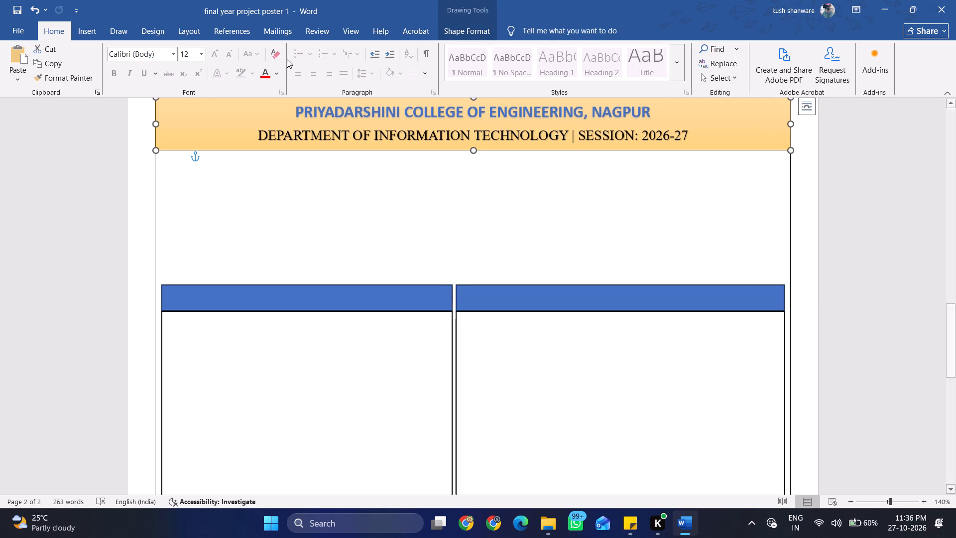
{"action": "left_click", "coordinate": [451, 30]}
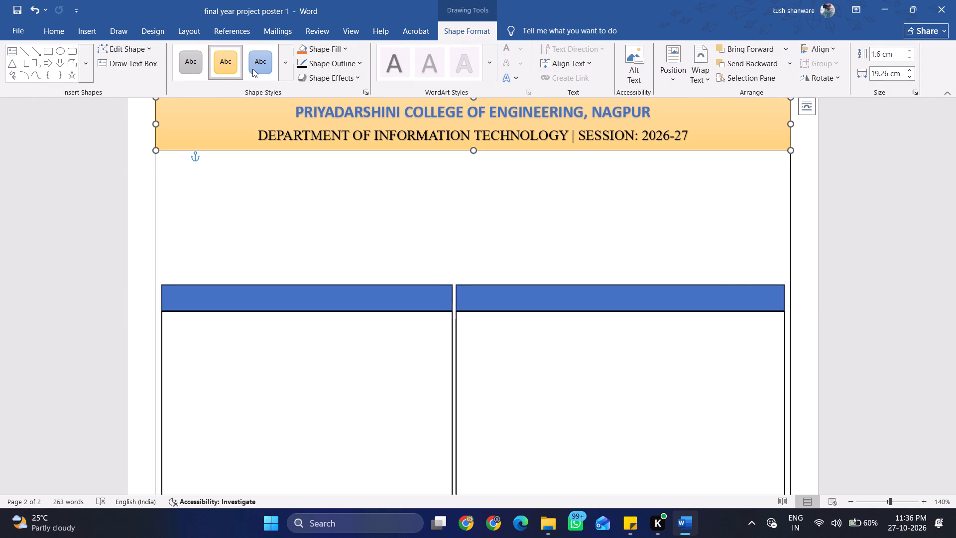
{"action": "left_click", "coordinate": [318, 62]}
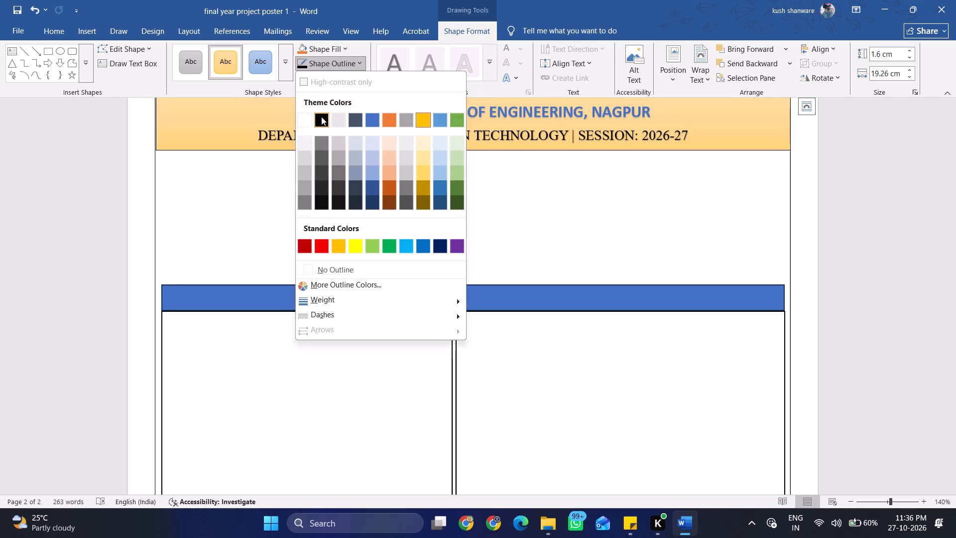
{"action": "left_click", "coordinate": [321, 117]}
{"action": "left_click", "coordinate": [545, 180]}
Insert a 2.54 cm by 2.54 cm rectangle and place it directly below the gold heading banner, near the left page border.
{"action": "scroll", "coordinate": [545, 180], "scroll_direction": "down", "scroll_amount": 1, "text": "ctrl"}
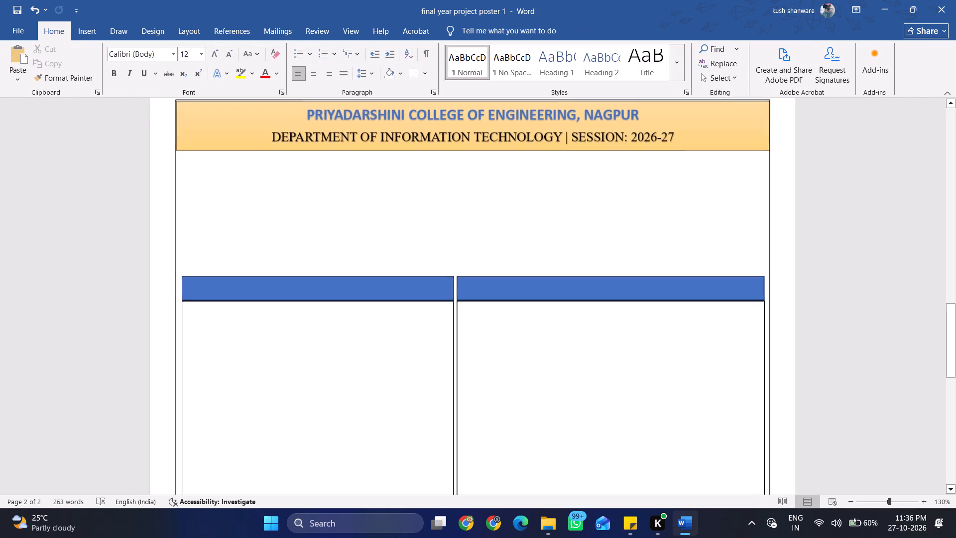
{"action": "scroll", "coordinate": [545, 180], "scroll_direction": "down", "scroll_amount": 1, "text": "ctrl"}
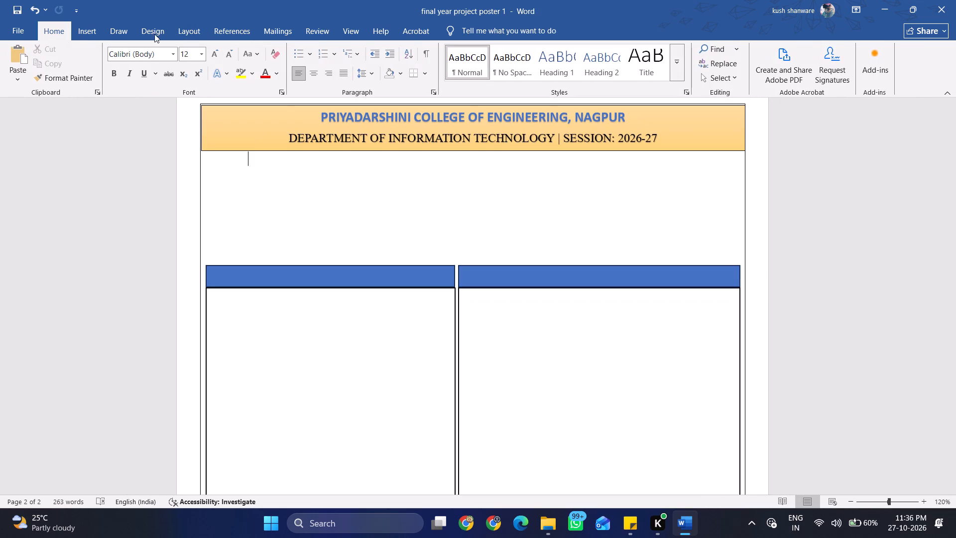
{"action": "left_click", "coordinate": [98, 32]}
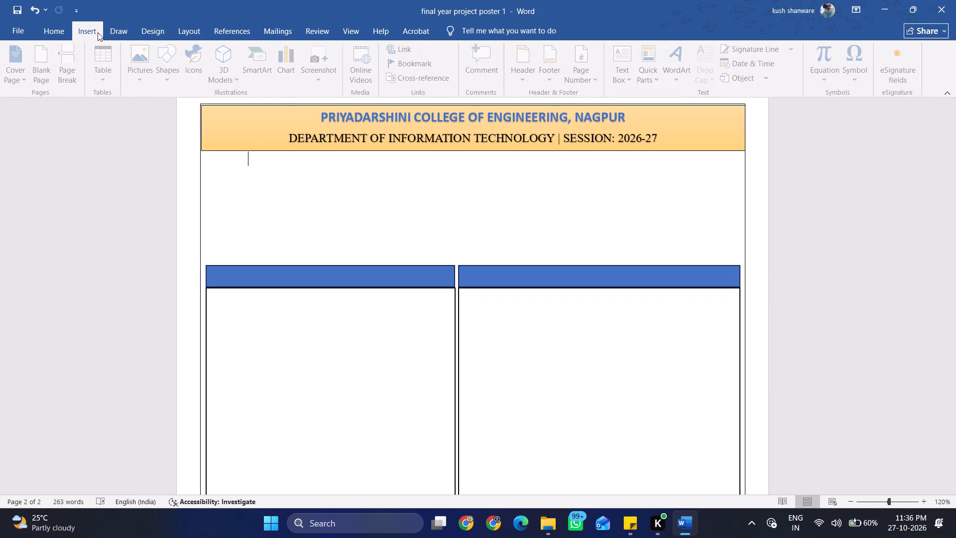
{"action": "left_click", "coordinate": [139, 55]}
{"action": "left_click", "coordinate": [171, 59]}
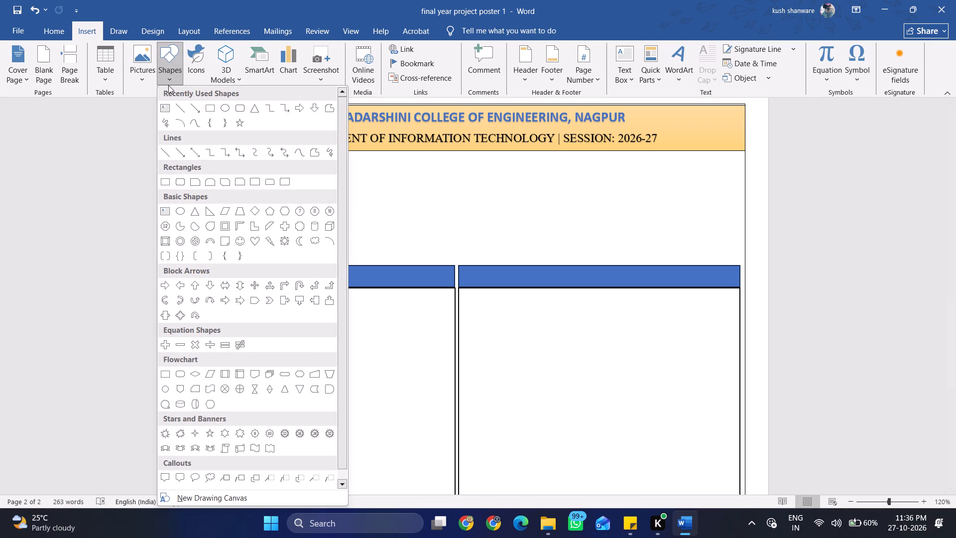
{"action": "left_click", "coordinate": [208, 104]}
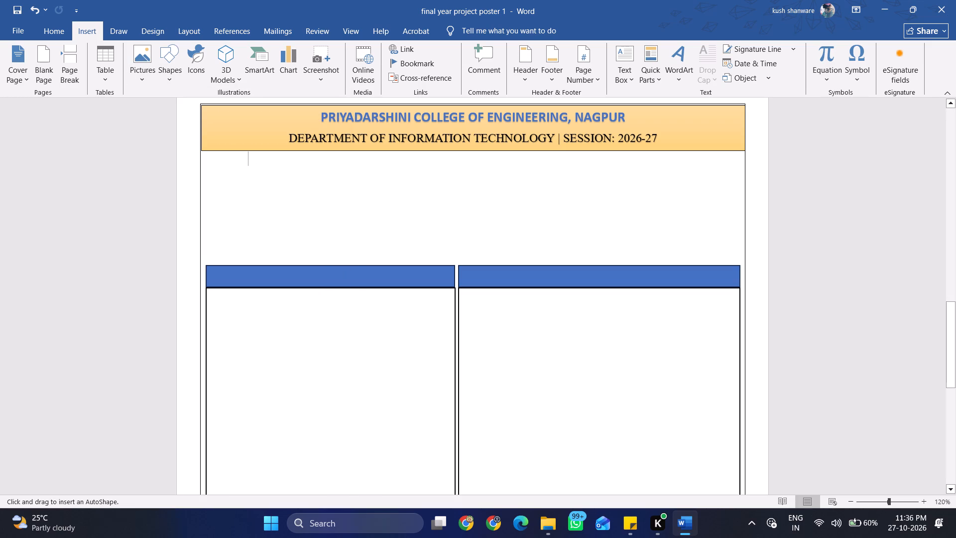
{"action": "scroll", "coordinate": [277, 176], "scroll_direction": "up", "scroll_amount": 1, "text": "ctrl"}
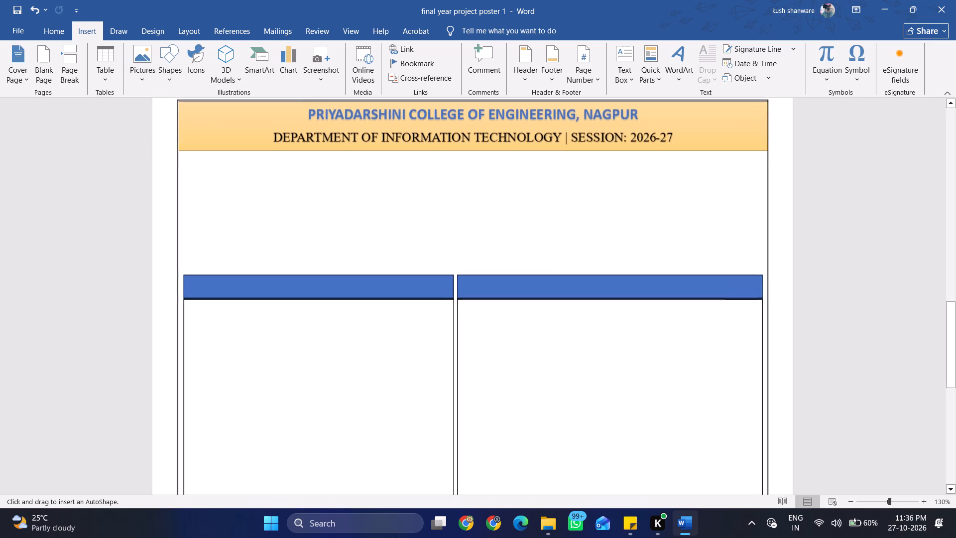
{"action": "scroll", "coordinate": [233, 163], "scroll_direction": "up", "scroll_amount": 2}
{"action": "left_click", "coordinate": [215, 186]}
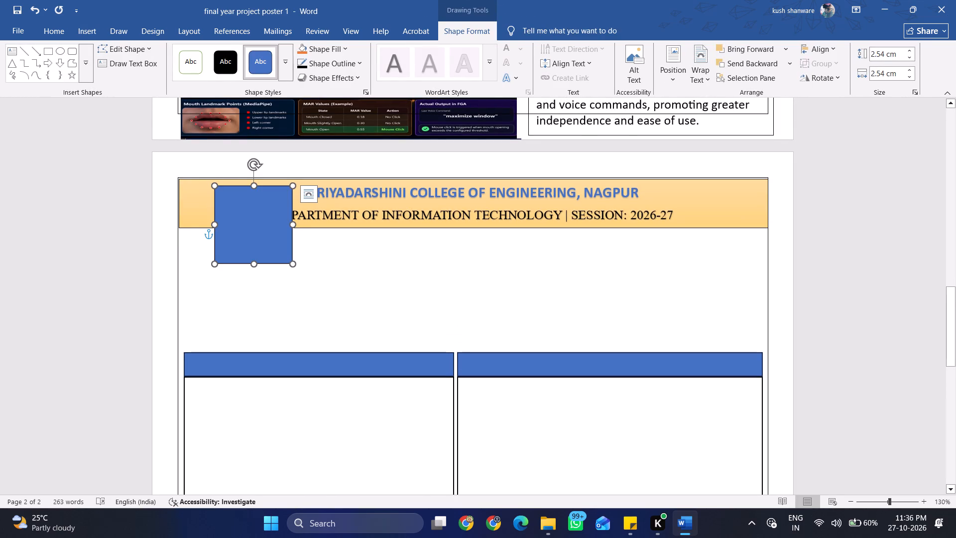
{"action": "left_click_drag", "start_coordinate": [234, 198], "coordinate": [194, 243]}
{"action": "right_click", "coordinate": [198, 243]}
{"action": "right_click", "coordinate": [198, 243]}
{"action": "right_click", "coordinate": [198, 243]}
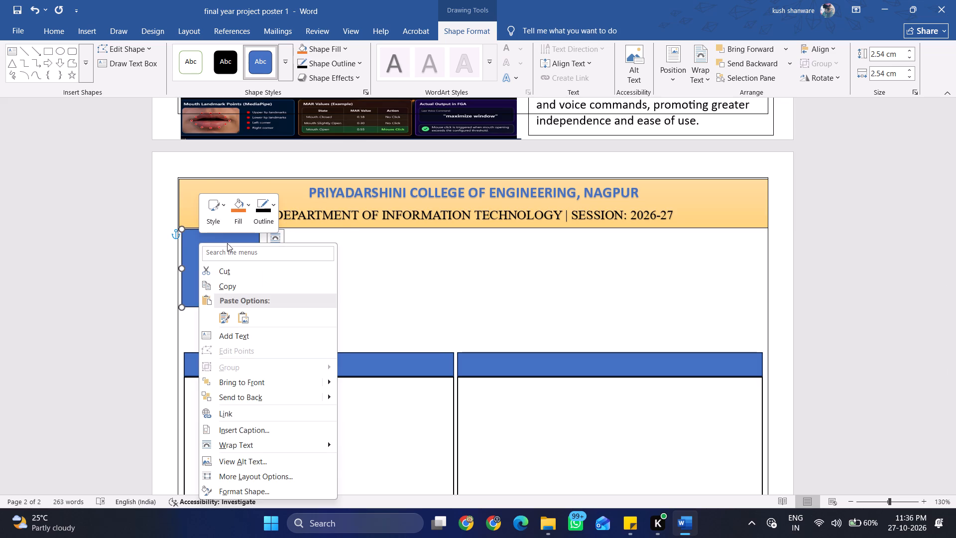
{"action": "left_click", "coordinate": [399, 246]}
Nudge the gold heading rectangle's left side and top-left corner outward to line up with the page border.
{"action": "left_click", "coordinate": [248, 195]}
{"action": "left_click", "coordinate": [188, 186]}
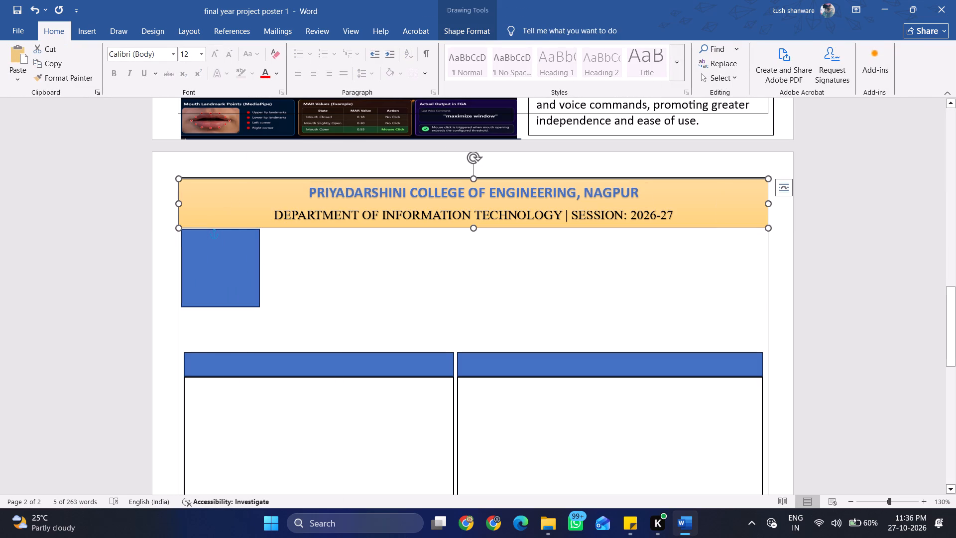
{"action": "left_click", "coordinate": [179, 200]}
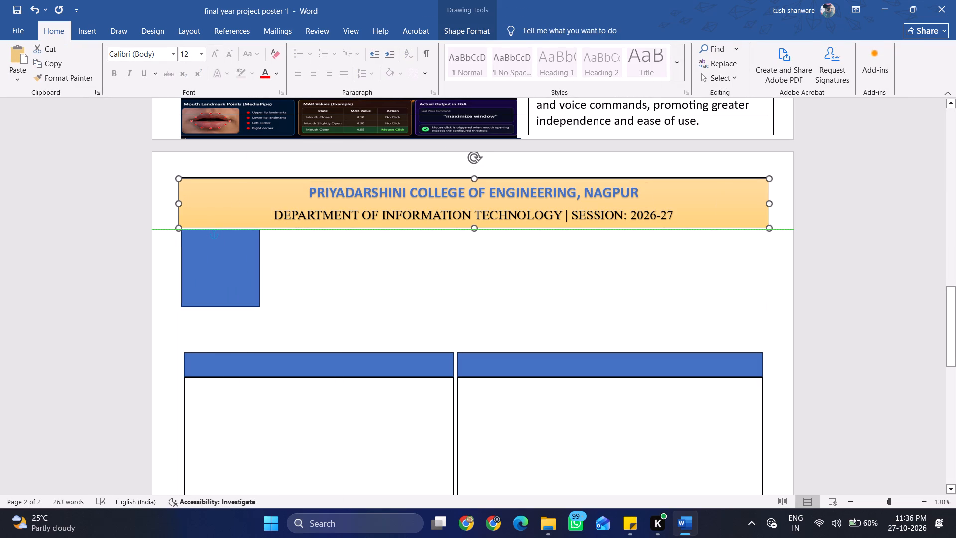
{"action": "left_click", "coordinate": [179, 181]}
{"action": "right_click", "coordinate": [179, 180]}
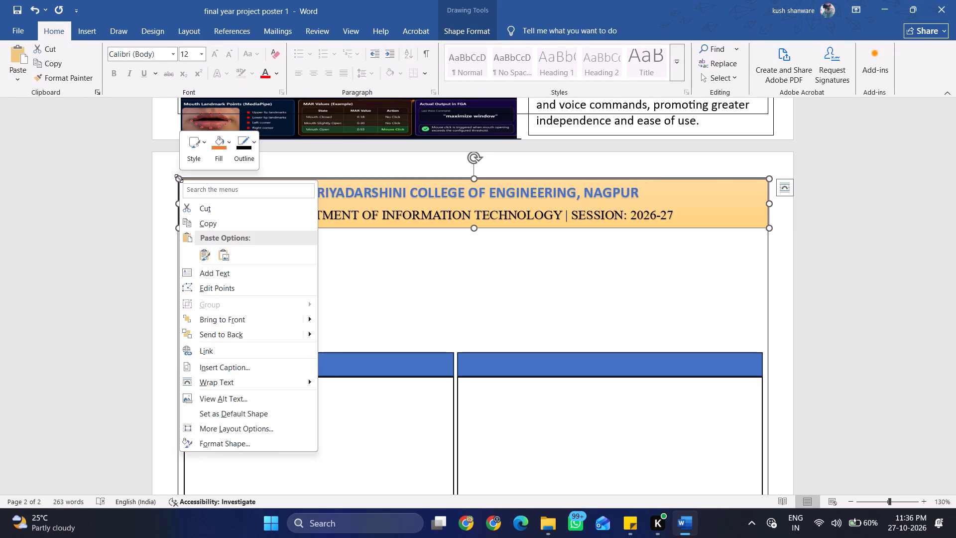
{"action": "left_click_drag", "start_coordinate": [179, 178], "coordinate": [185, 184]}
{"action": "left_click", "coordinate": [179, 179]}
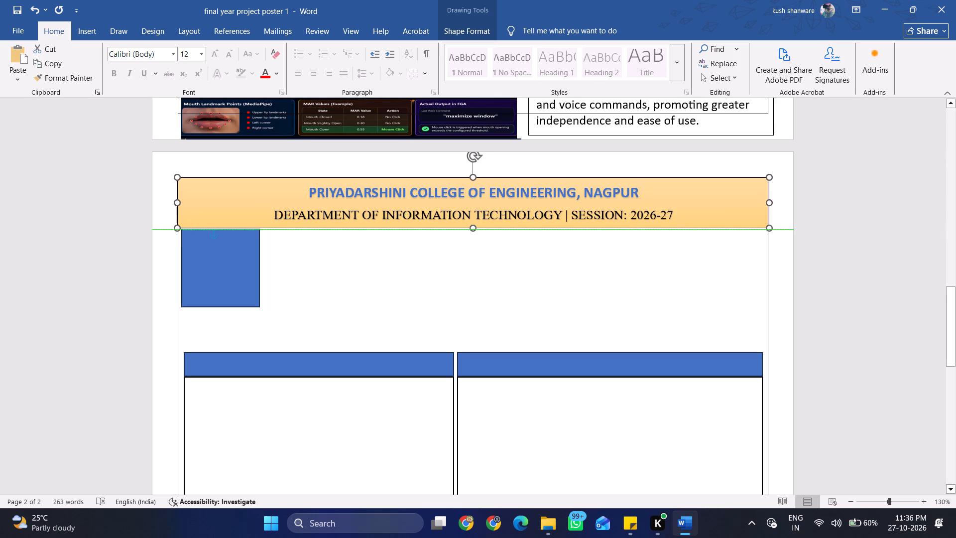
{"action": "left_click", "coordinate": [162, 179]}
{"action": "left_click", "coordinate": [164, 186]}
{"action": "left_click", "coordinate": [120, 197]}
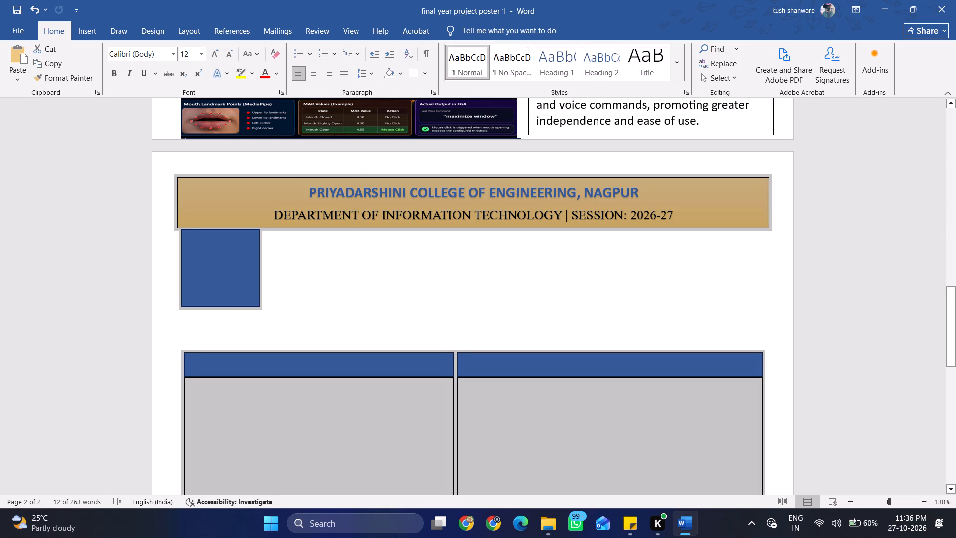
Move the blue square to the left page border and widen it across almost the full width of the heading banner.
{"action": "left_click", "coordinate": [216, 243]}
{"action": "left_click_drag", "start_coordinate": [219, 243], "coordinate": [212, 243]}
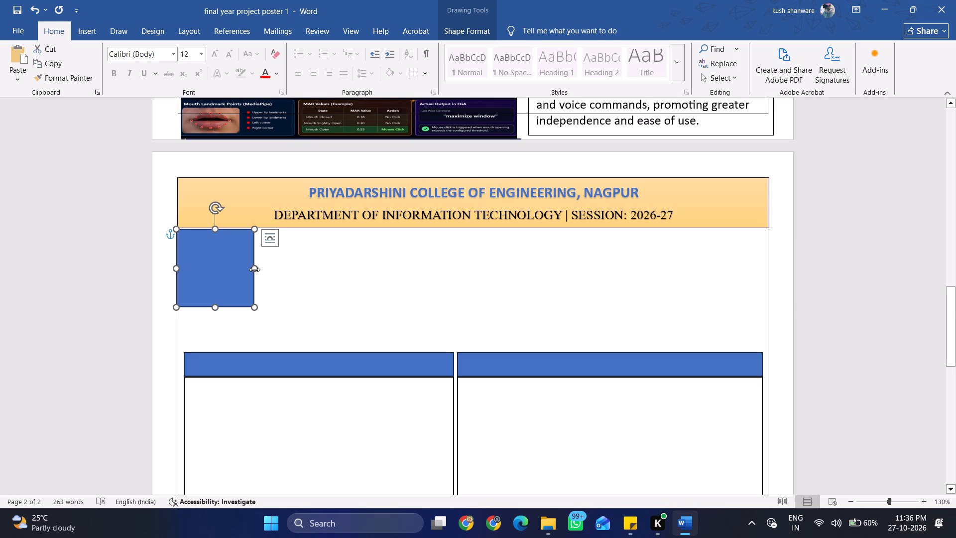
{"action": "left_click_drag", "start_coordinate": [254, 269], "coordinate": [765, 250]}
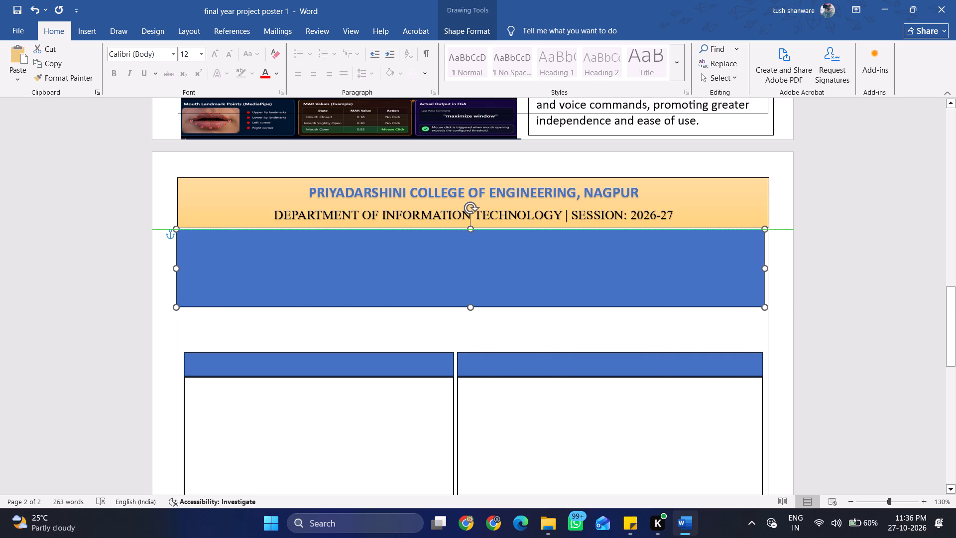
{"action": "left_click_drag", "start_coordinate": [765, 250], "coordinate": [767, 250]}
{"action": "left_click", "coordinate": [835, 228]}
Pull the gold heading rectangle's right edge in to meet the page border line.
{"action": "left_click", "coordinate": [760, 203]}
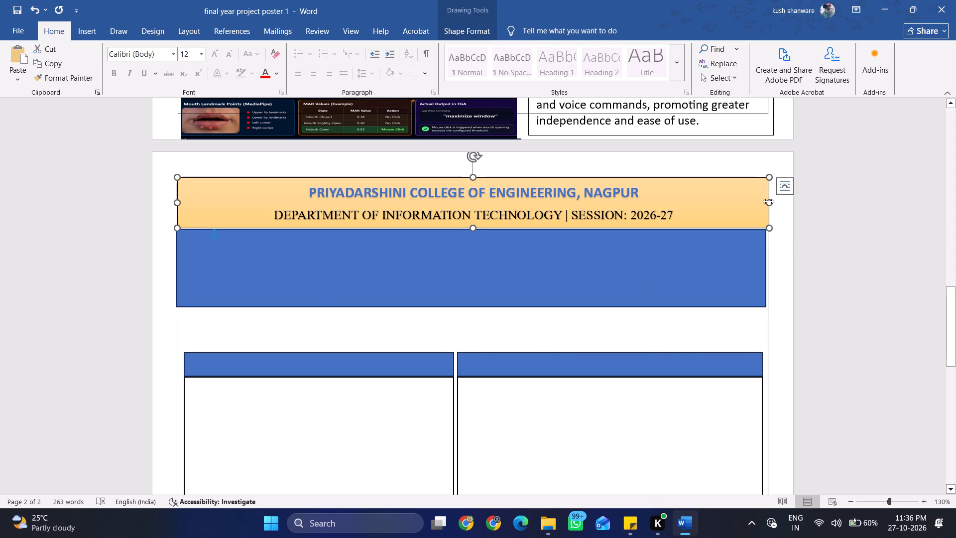
{"action": "left_click", "coordinate": [768, 201]}
{"action": "left_click", "coordinate": [768, 201]}
{"action": "left_click", "coordinate": [826, 216]}
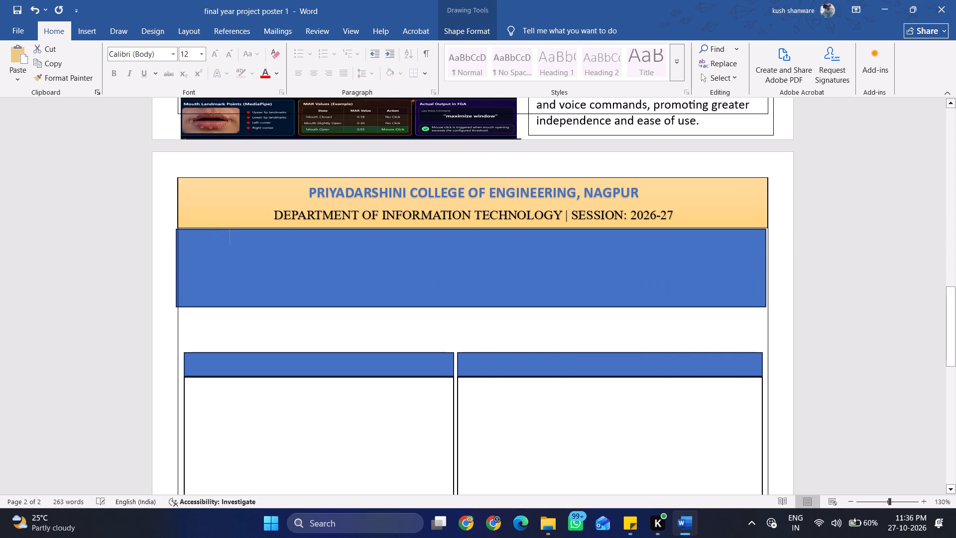
Extend the blue rectangle's right edge to the page border and its top edge to the heading banner, about 19.33 by 2.54 cm.
{"action": "left_click", "coordinate": [756, 257]}
{"action": "left_click", "coordinate": [764, 267]}
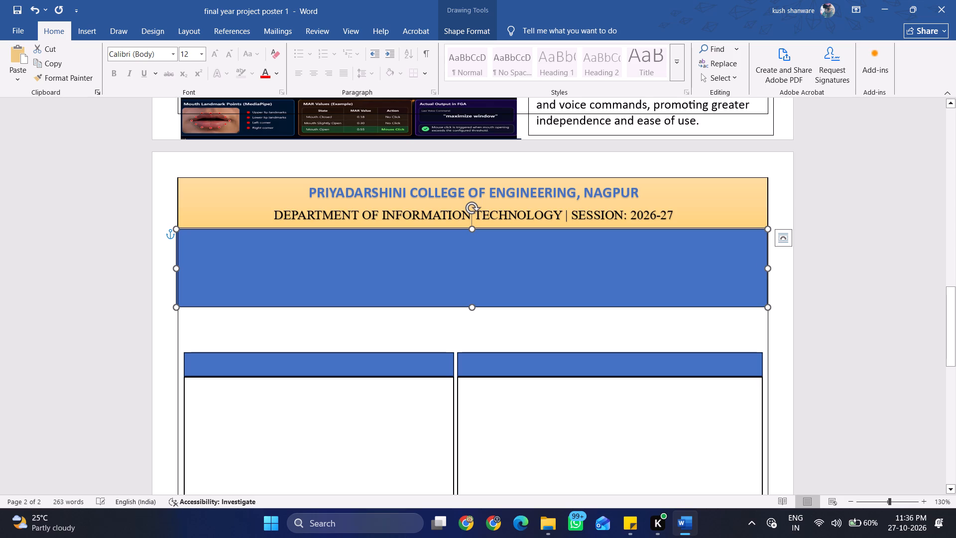
{"action": "left_click", "coordinate": [718, 273]}
{"action": "left_click", "coordinate": [474, 232]}
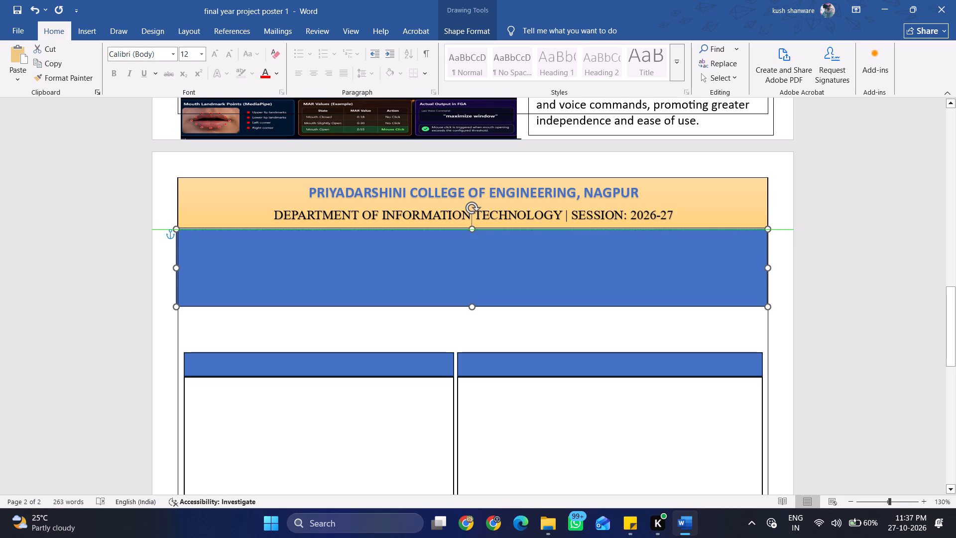
{"action": "left_click", "coordinate": [473, 227]}
{"action": "triple_click", "coordinate": [473, 227]}
{"action": "triple_click", "coordinate": [473, 227]}
{"action": "triple_click", "coordinate": [473, 224]}
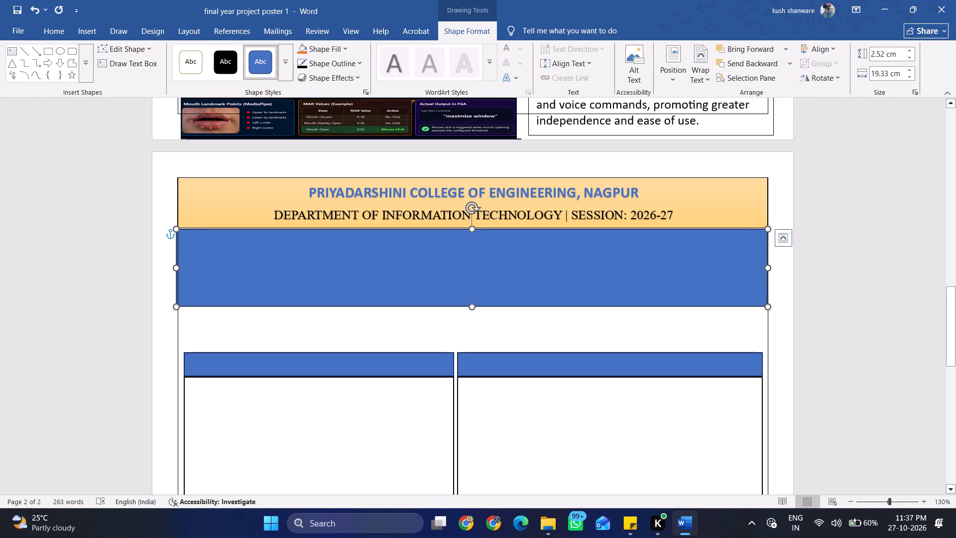
{"action": "left_click", "coordinate": [473, 229]}
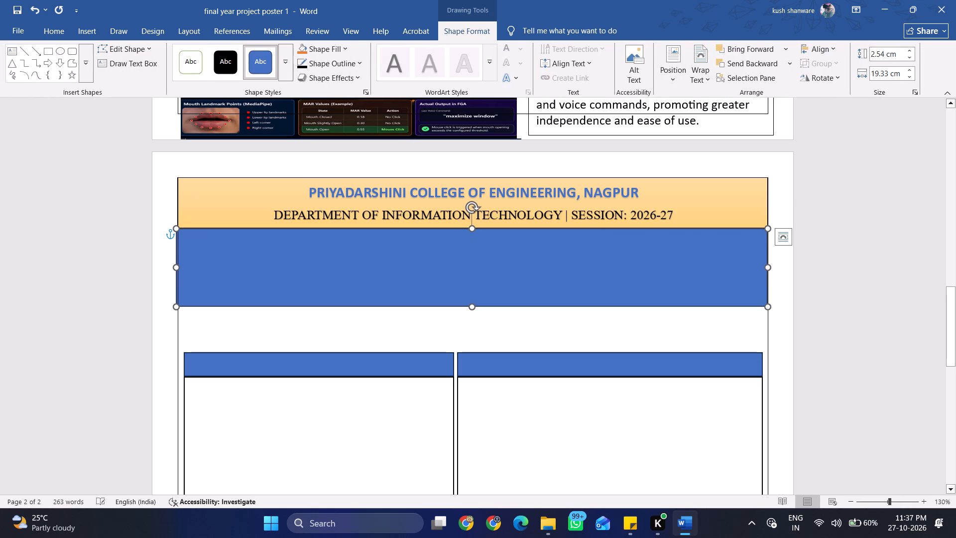
{"action": "left_click", "coordinate": [471, 273]}
Align the blue rectangle's left edge with the page border, making it about 19.26 cm wide.
{"action": "left_click", "coordinate": [175, 267]}
{"action": "left_click", "coordinate": [197, 336]}
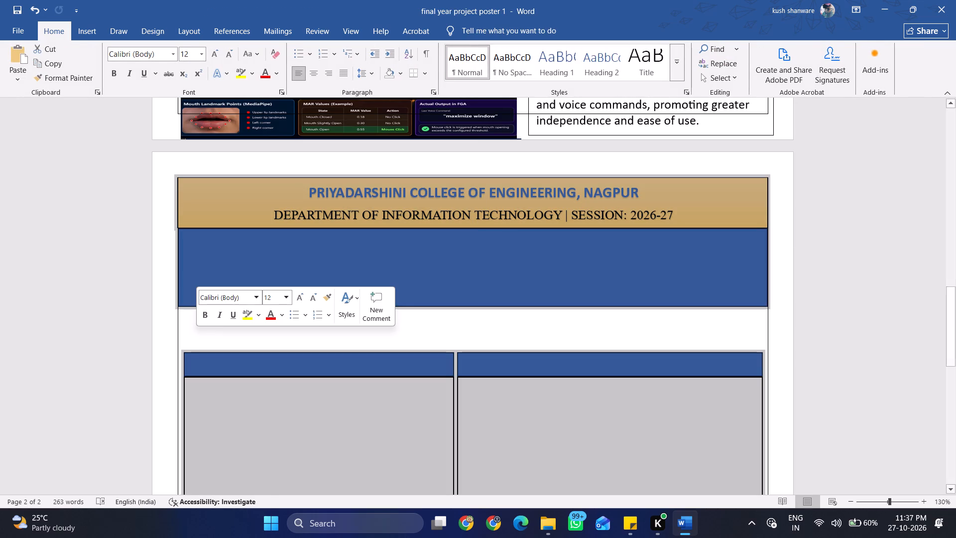
{"action": "left_click", "coordinate": [137, 296]}
{"action": "left_click", "coordinate": [144, 293]}
{"action": "left_click", "coordinate": [166, 287]}
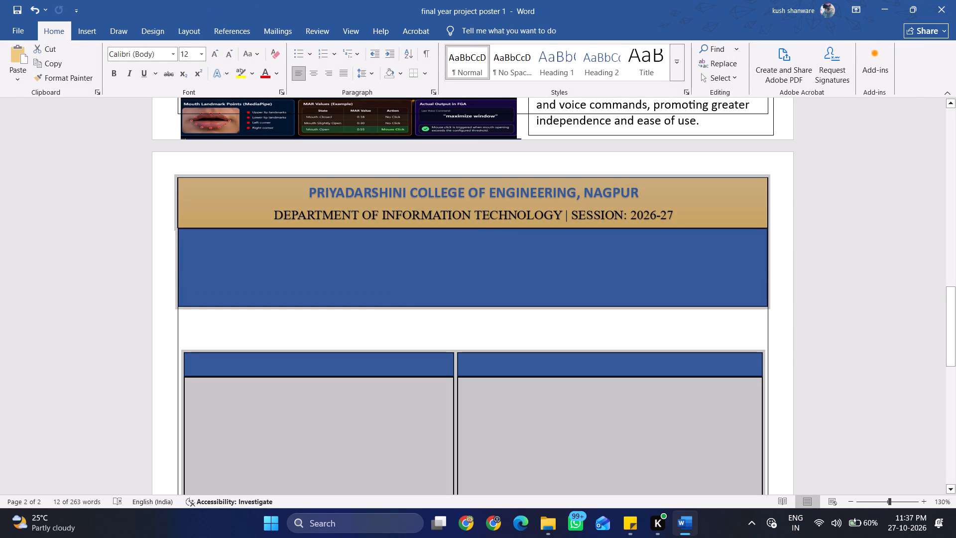
Shorten the blue rectangle from its bottom edge into a thin strip about 0.72 cm high.
{"action": "left_click", "coordinate": [204, 269]}
{"action": "left_click_drag", "start_coordinate": [474, 306], "coordinate": [479, 251]}
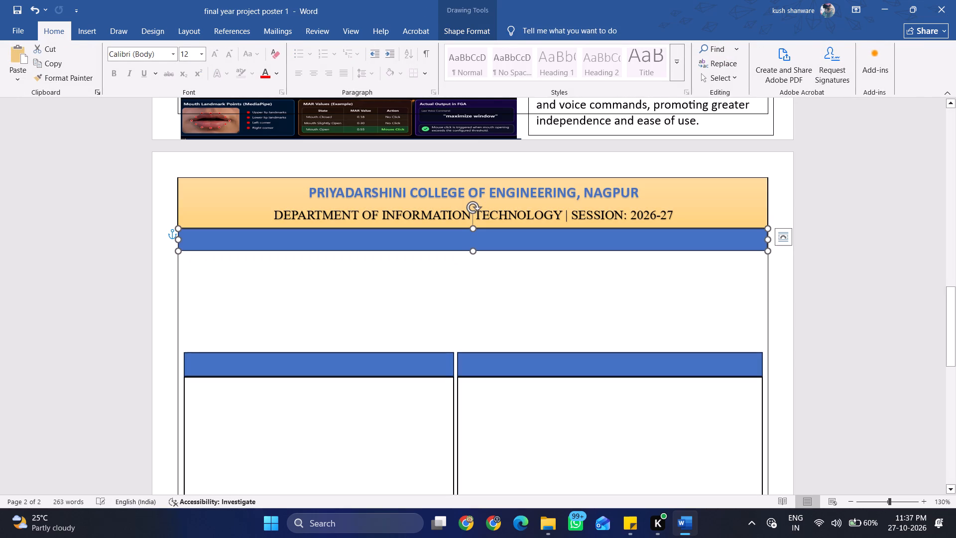
Apply the first preset shape style, white with a green outline, to the thin strip below the heading banner.
{"action": "double_click", "coordinate": [488, 242]}
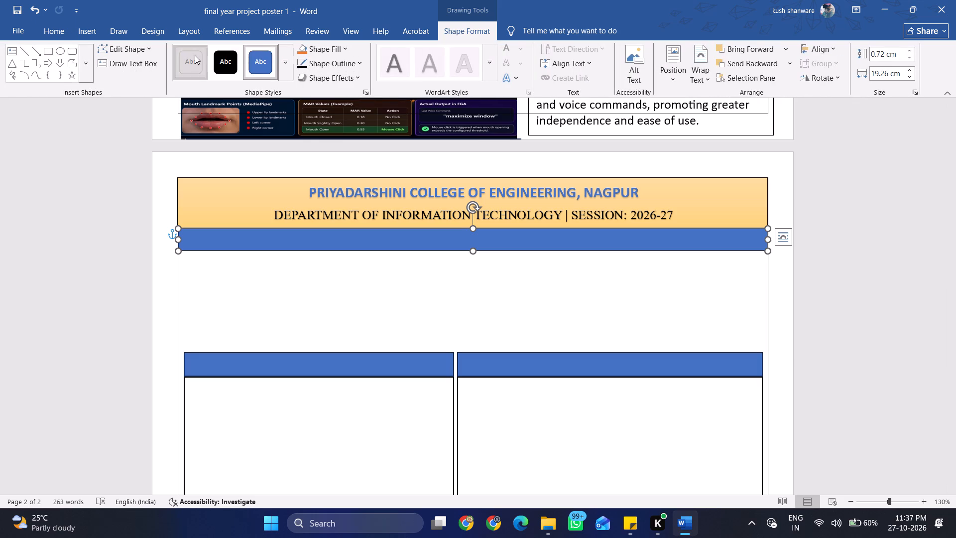
{"action": "left_click", "coordinate": [195, 55]}
Begin entering text at the white strip below the heading banner, starting with a capital F.
{"action": "double_click", "coordinate": [221, 240]}
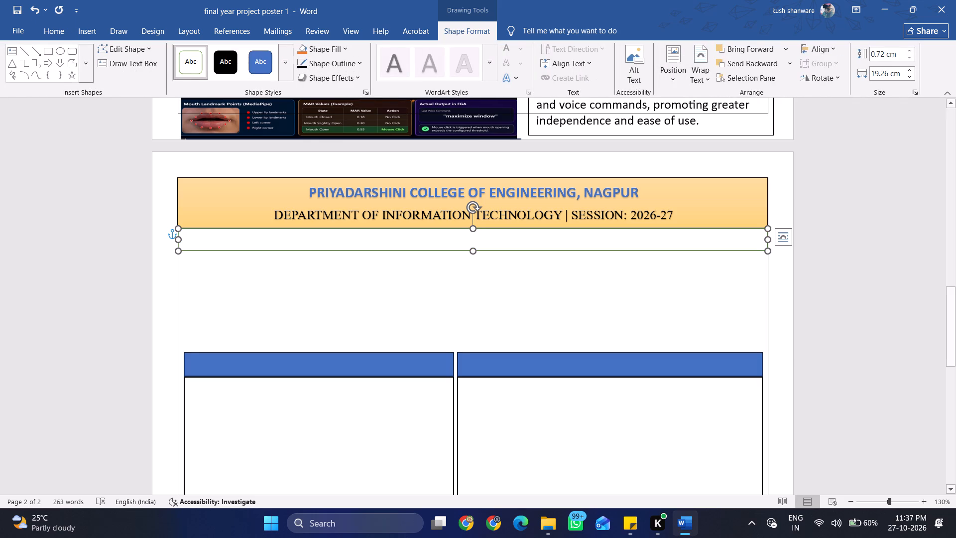
{"action": "left_click", "coordinate": [437, 321]}
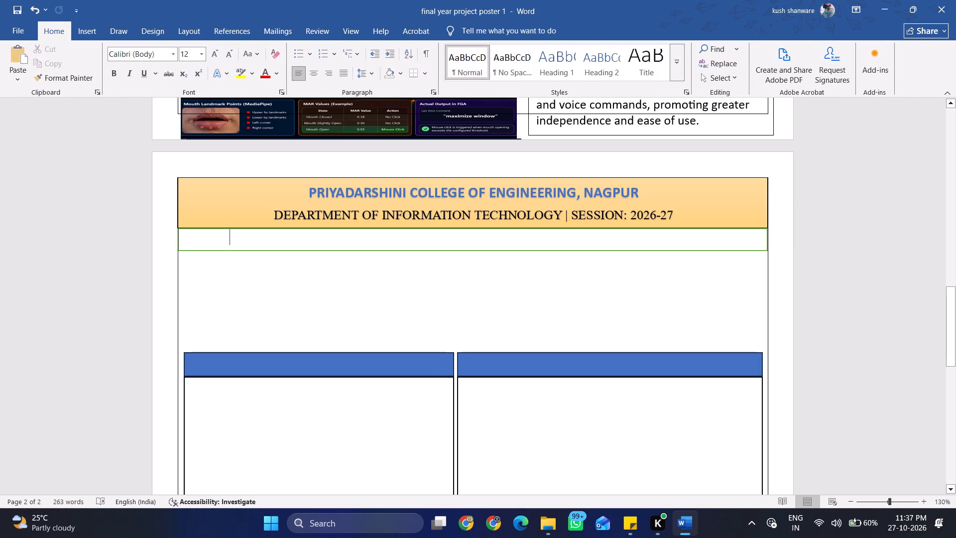
{"action": "key", "text": "shift+f"}
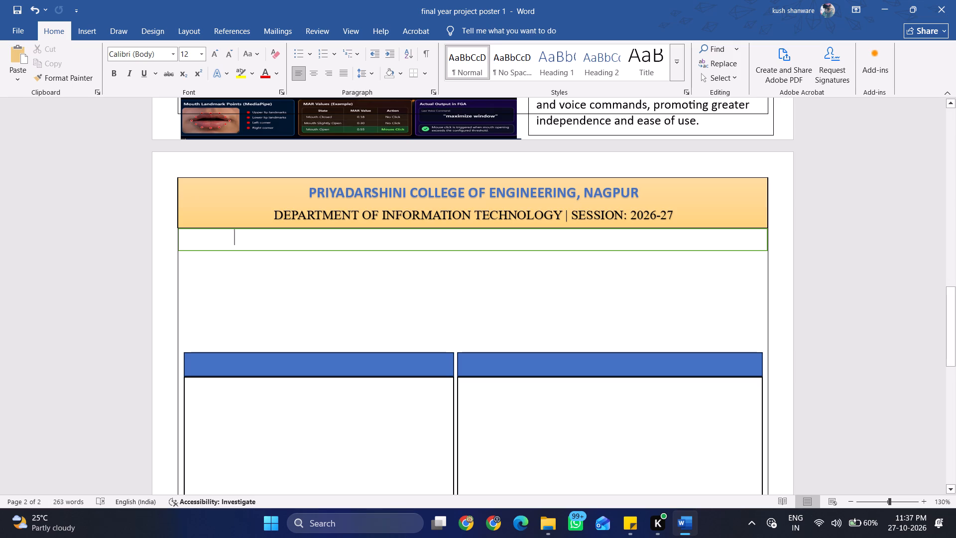
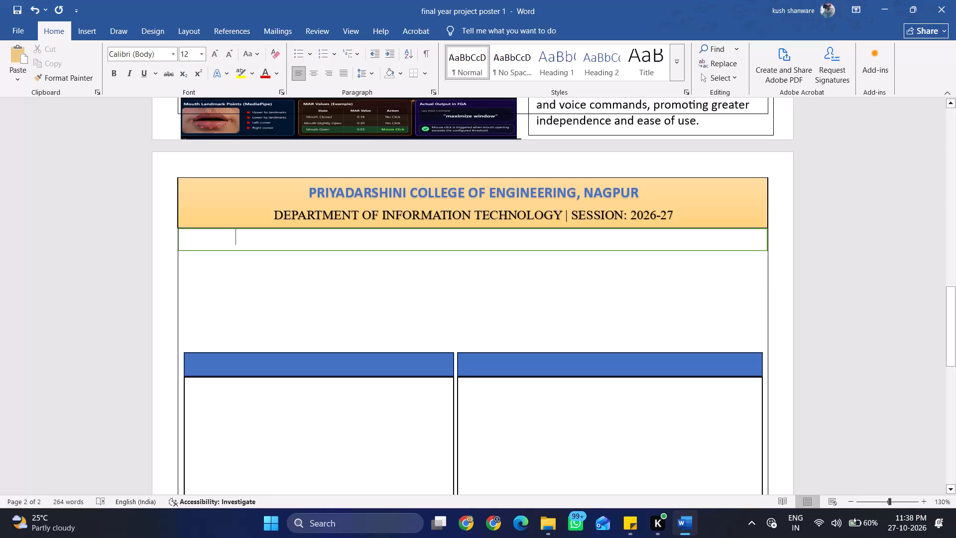
Copy the title "FGA – Face Gesture Assistance" from the first page's blue banner into the white strip below the college heading.
{"action": "scroll", "coordinate": [465, 222], "scroll_direction": "up", "scroll_amount": 18}
{"action": "scroll", "coordinate": [453, 204], "scroll_direction": "up", "scroll_amount": 6}
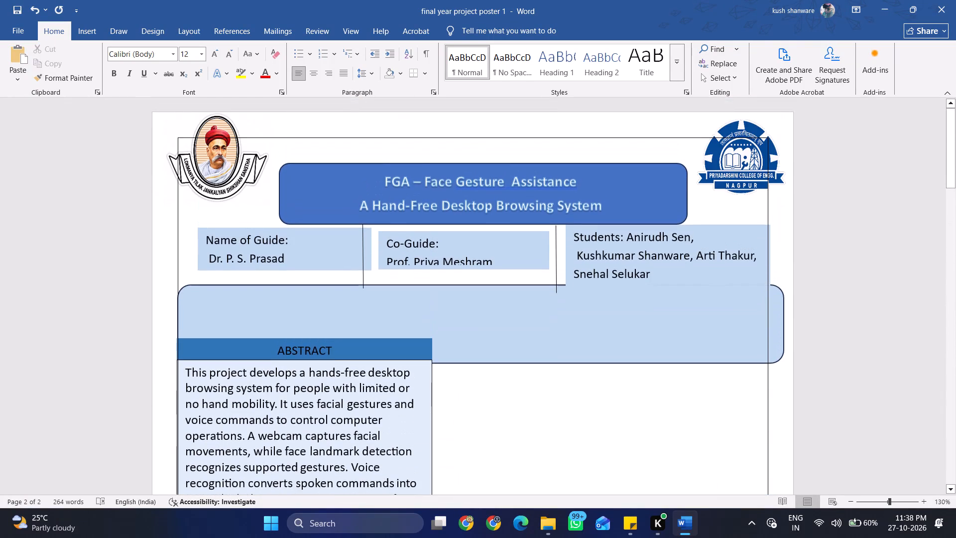
{"action": "left_click", "coordinate": [388, 190]}
{"action": "left_click_drag", "start_coordinate": [383, 187], "coordinate": [480, 186]}
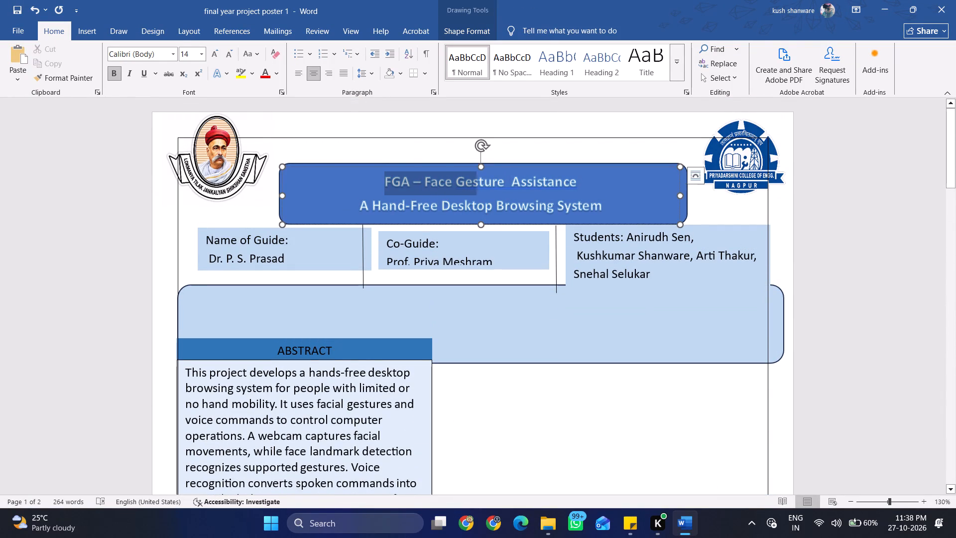
{"action": "left_click_drag", "start_coordinate": [480, 186], "coordinate": [592, 185]}
{"action": "key", "text": "ctrl+c"}
{"action": "key", "text": "ctrl+c"}
{"action": "scroll", "coordinate": [585, 183], "scroll_direction": "down", "scroll_amount": 20}
{"action": "scroll", "coordinate": [585, 183], "scroll_direction": "down", "scroll_amount": 1}
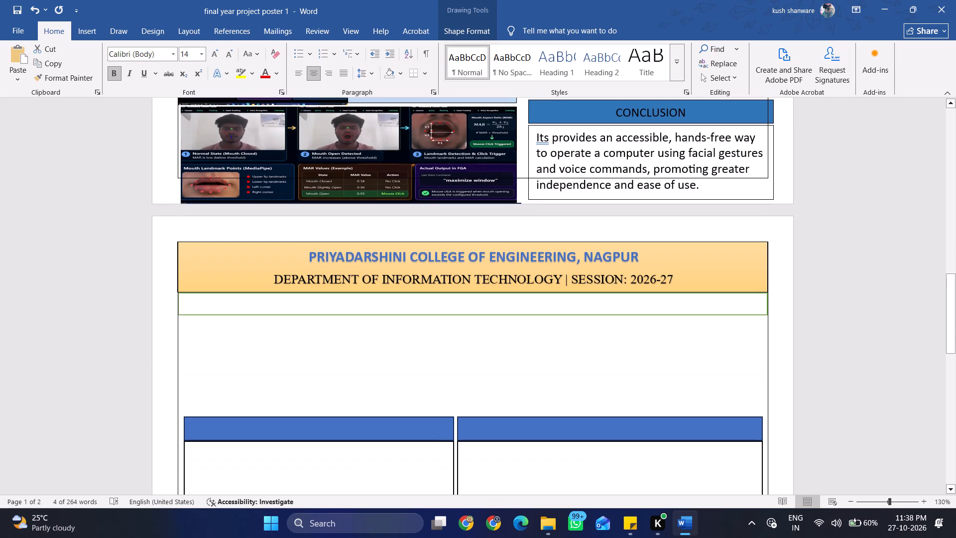
{"action": "left_click", "coordinate": [398, 308]}
{"action": "left_click", "coordinate": [451, 300]}
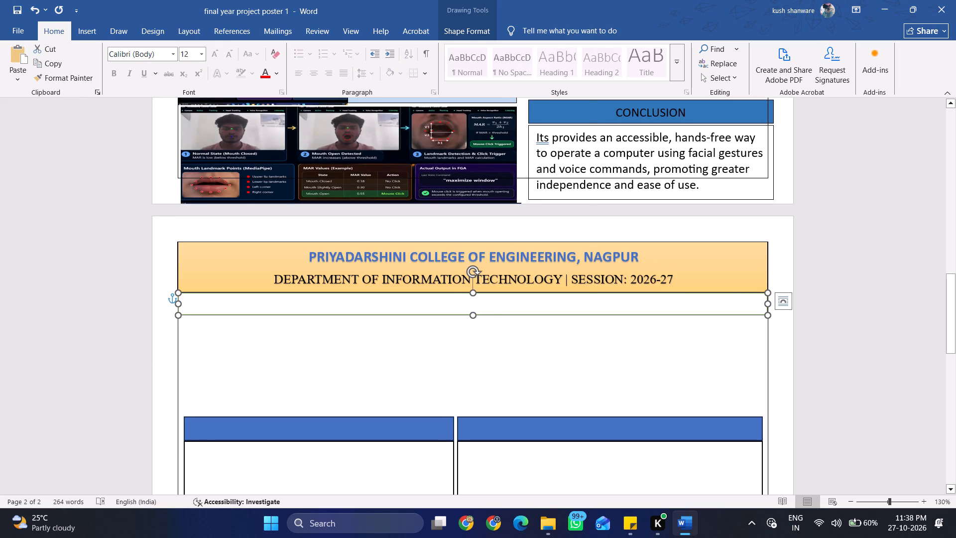
{"action": "right_click", "coordinate": [451, 300]}
{"action": "left_click", "coordinate": [513, 123]}
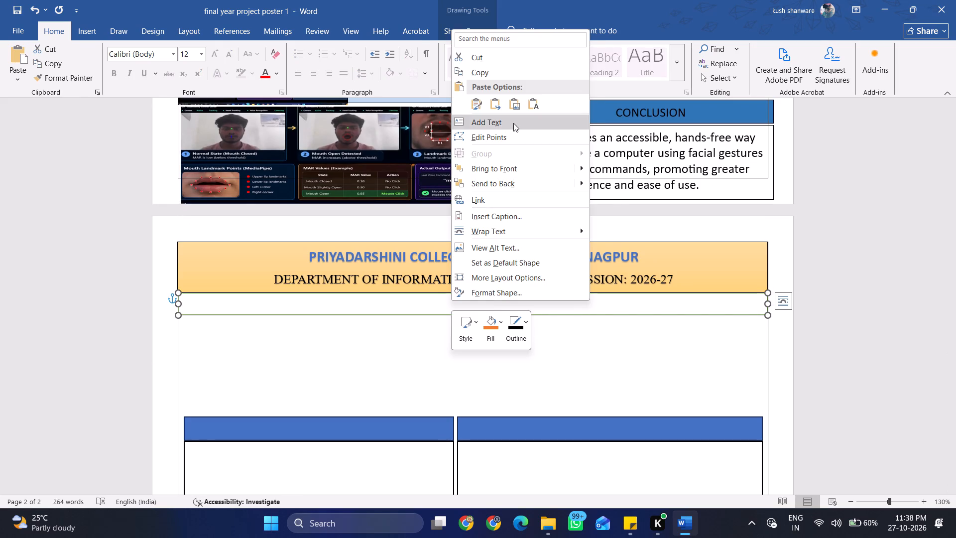
{"action": "key", "text": "ctrl+v"}
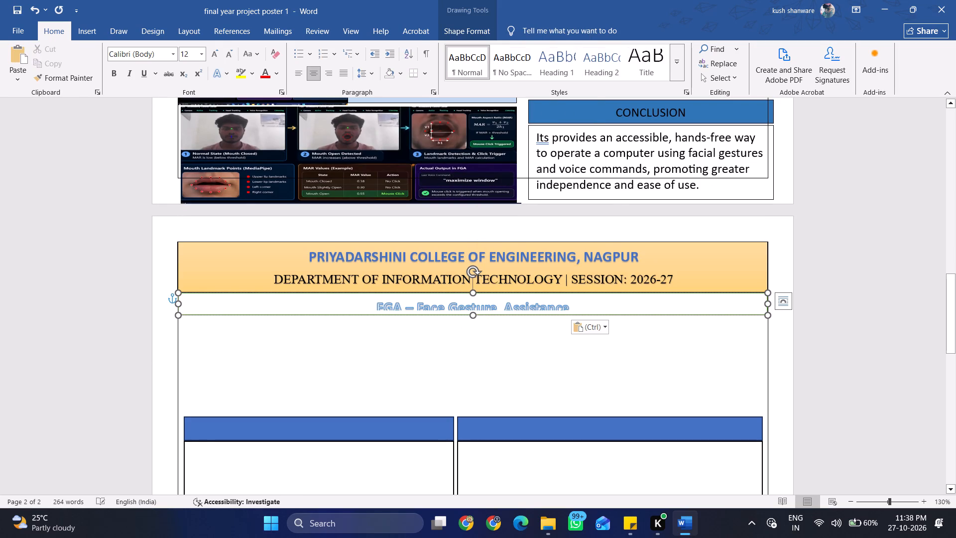
Extend the white strip's bottom edge downward so the pasted project title fits inside it.
{"action": "left_click", "coordinate": [485, 307]}
{"action": "key", "text": "ctrl+a"}
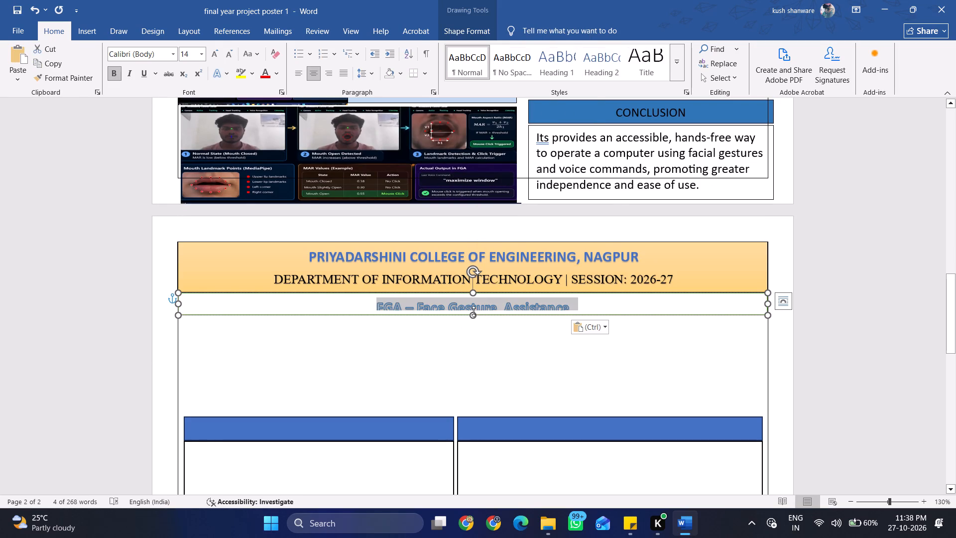
{"action": "left_click_drag", "start_coordinate": [474, 311], "coordinate": [474, 325]}
{"action": "left_click", "coordinate": [474, 325]}
{"action": "left_click", "coordinate": [479, 307]}
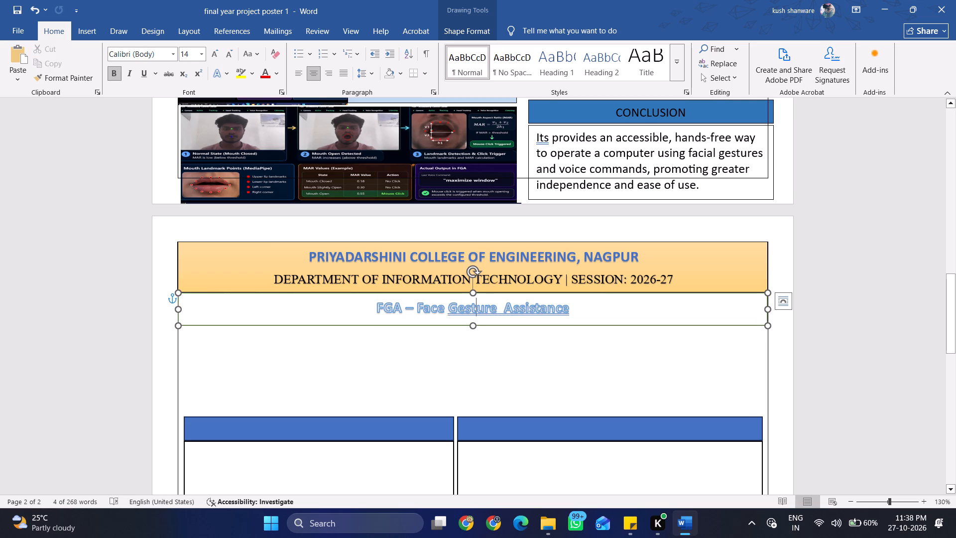
Format the strip's project title as bold 12 pt Times New Roman with the plain black text effect.
{"action": "key", "text": "ctrl+a"}
{"action": "left_click", "coordinate": [217, 53]}
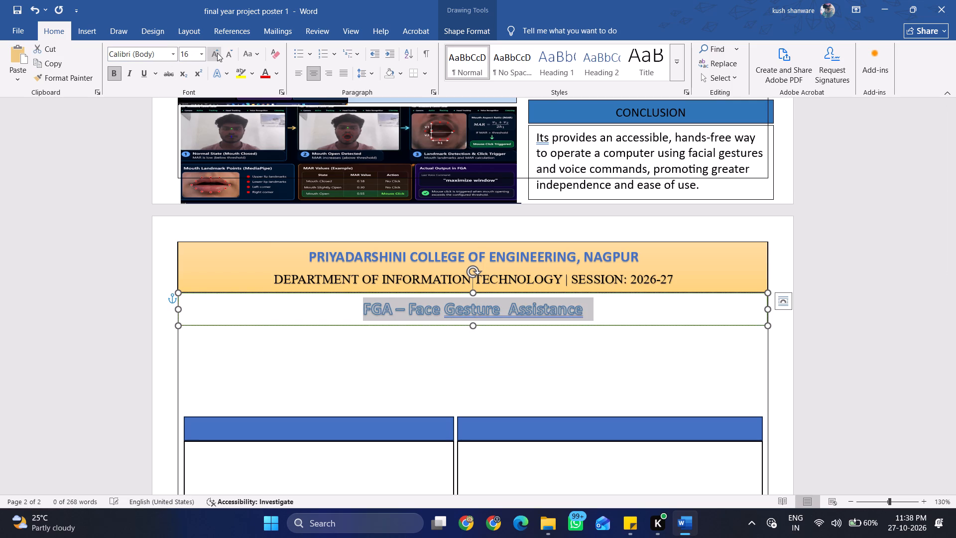
{"action": "double_click", "coordinate": [223, 53]}
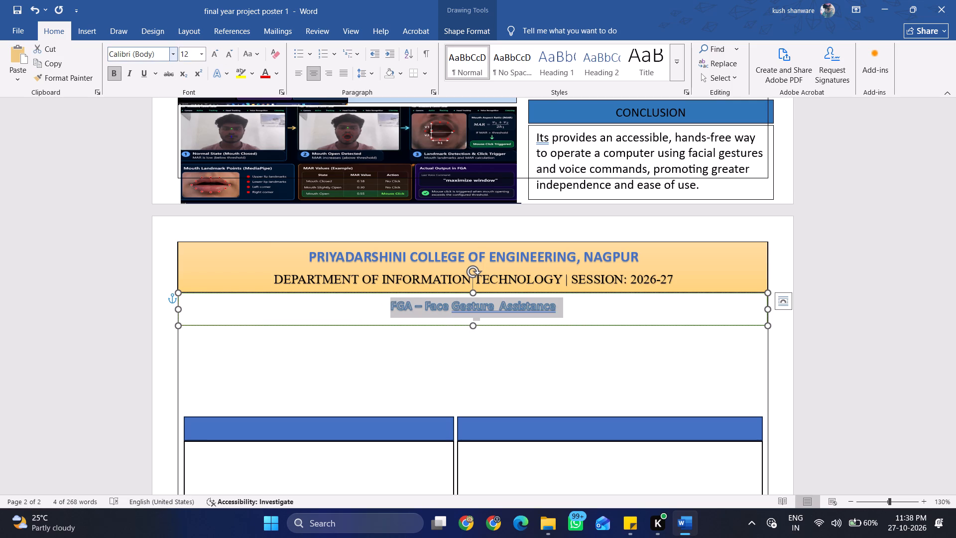
{"action": "left_click", "coordinate": [167, 52]}
{"action": "type", "text": "times"}
{"action": "key", "text": "Tab"}
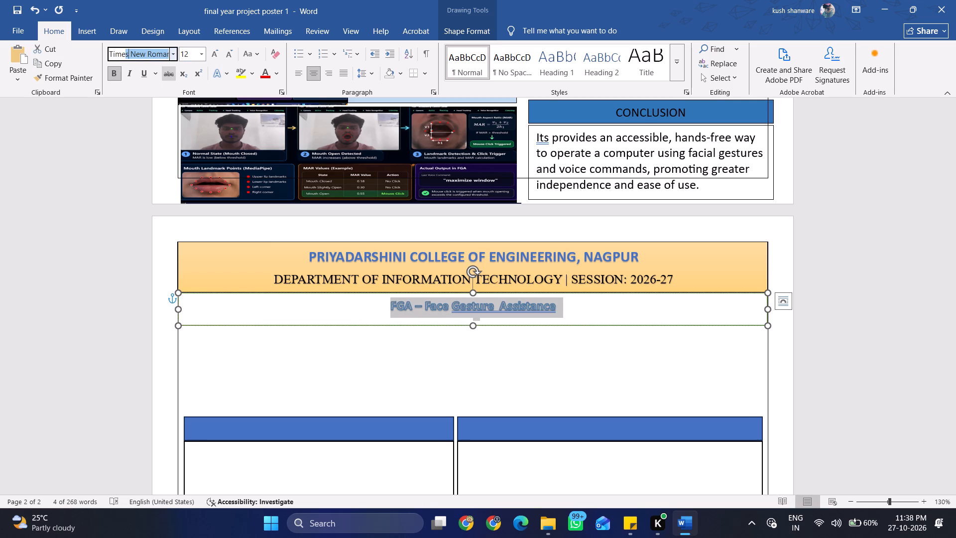
{"action": "left_click", "coordinate": [224, 74]}
{"action": "left_click", "coordinate": [227, 96]}
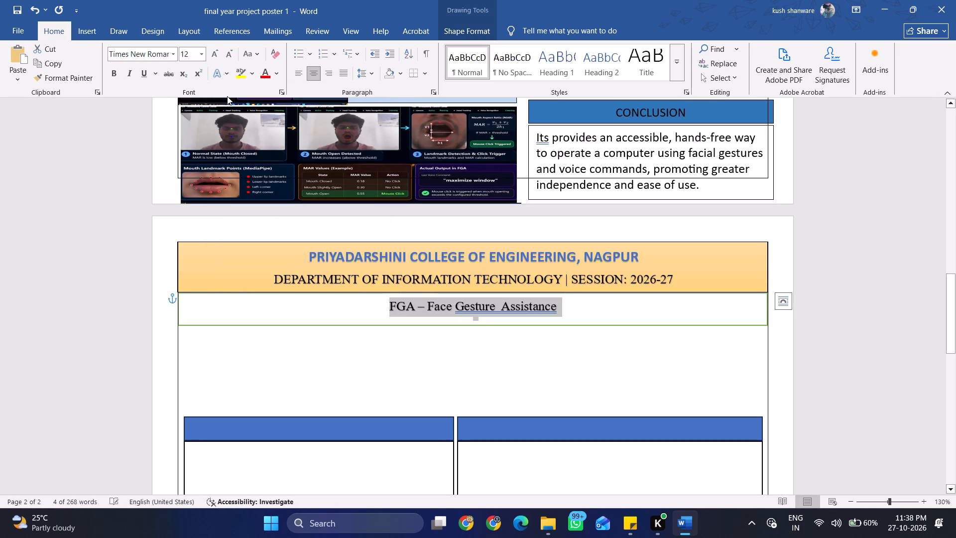
{"action": "left_click", "coordinate": [114, 76]}
{"action": "right_click", "coordinate": [114, 76]}
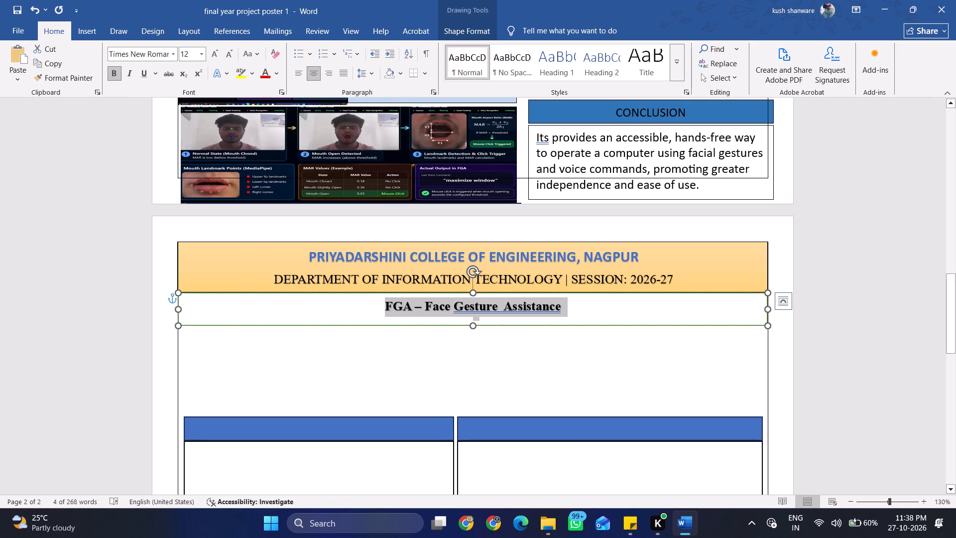
{"action": "left_click", "coordinate": [474, 327]}
{"action": "left_click", "coordinate": [474, 321]}
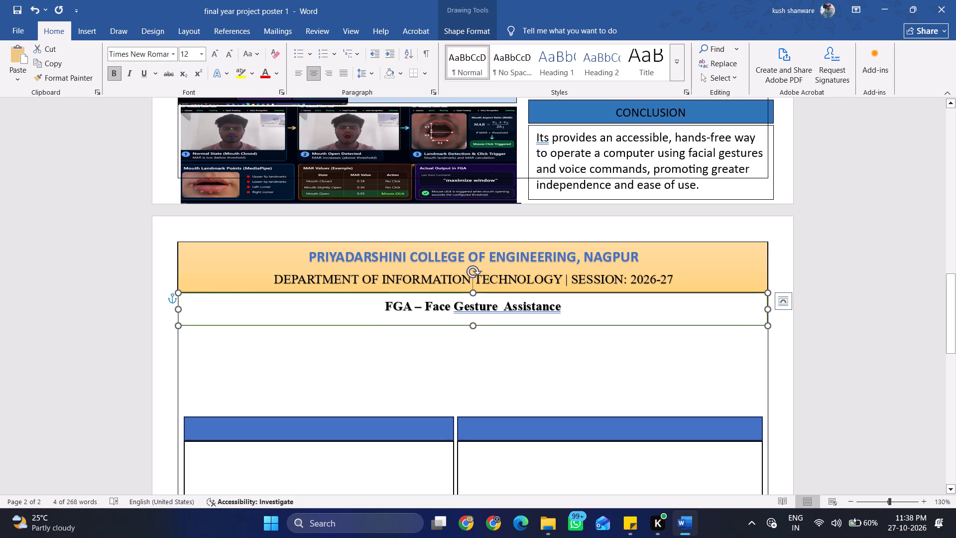
Insert the label "Project Name:- " in front of the FGA title in the white strip.
{"action": "left_click", "coordinate": [386, 305]}
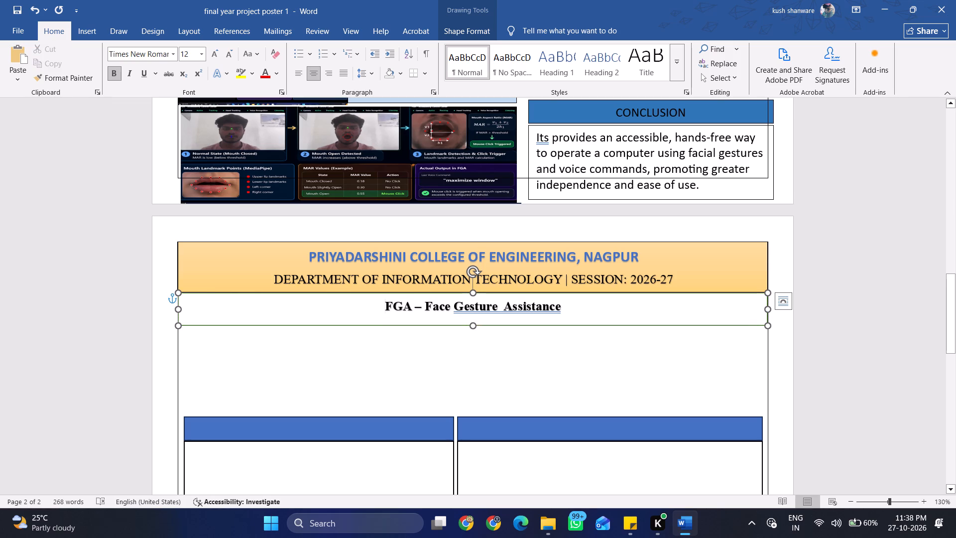
{"action": "type", "text": "Topi"}
{"action": "key", "text": "c"}
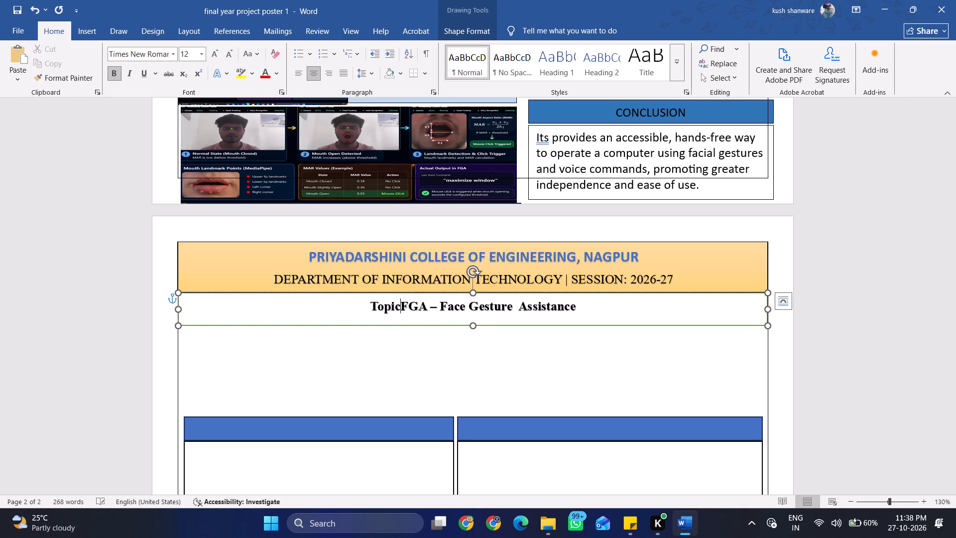
{"action": "key", "text": "BackSpace"}
{"action": "key", "text": "BackSpace"}
{"action": "key", "text": "BackSpace"}
{"action": "key", "text": "BackSpace"}
{"action": "key", "text": "BackSpace"}
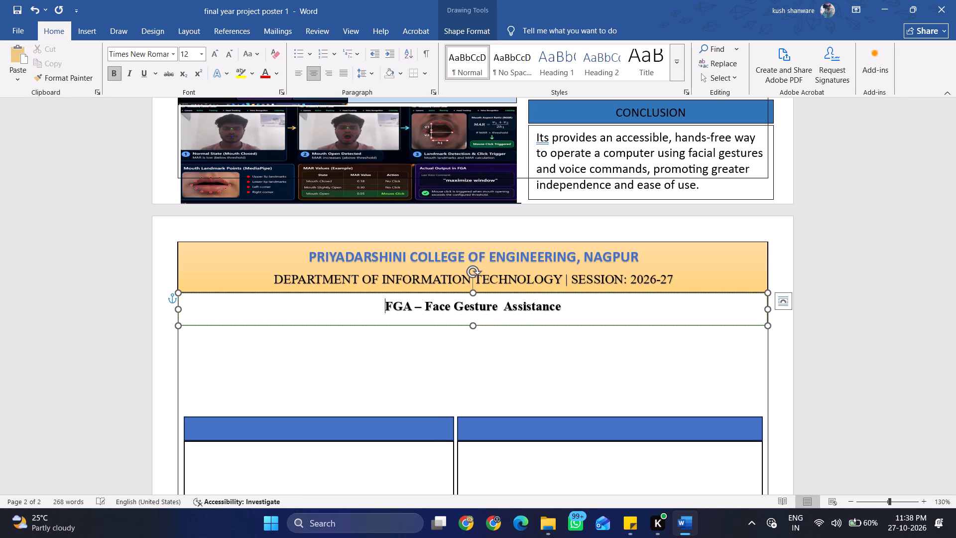
{"action": "type", "text": "PRO"}
{"action": "key", "text": "BackSpace"}
{"action": "key", "text": "BackSpace"}
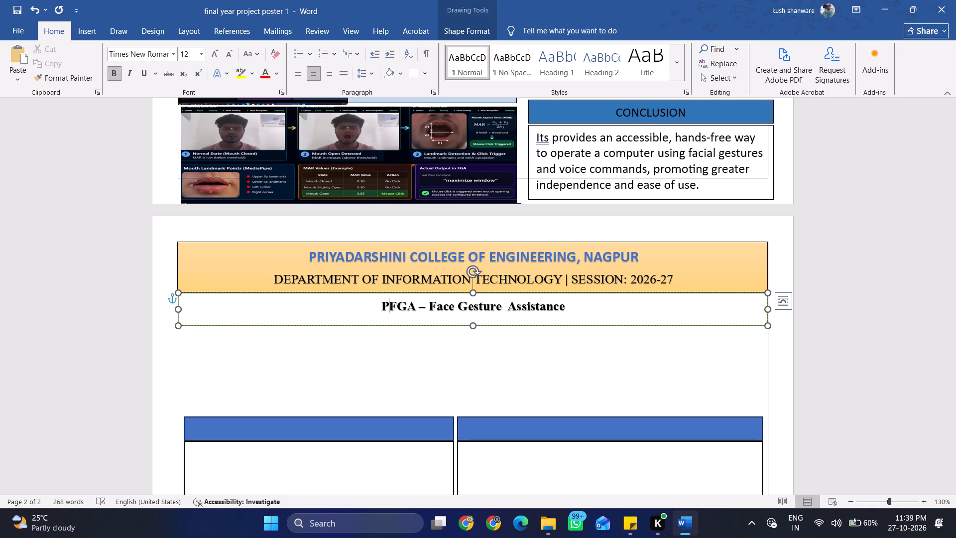
{"action": "type", "text": "roject Name:-"}
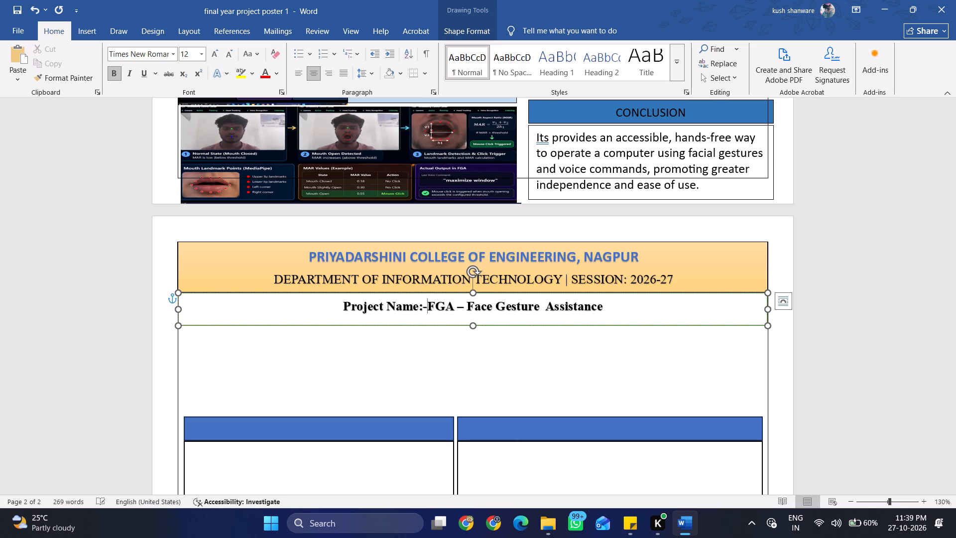
{"action": "key", "text": "space"}
Shorten the project name strip from its bottom edge so it fits closely around its single line of text.
{"action": "left_click_drag", "start_coordinate": [474, 326], "coordinate": [474, 318]}
{"action": "left_click", "coordinate": [474, 318]}
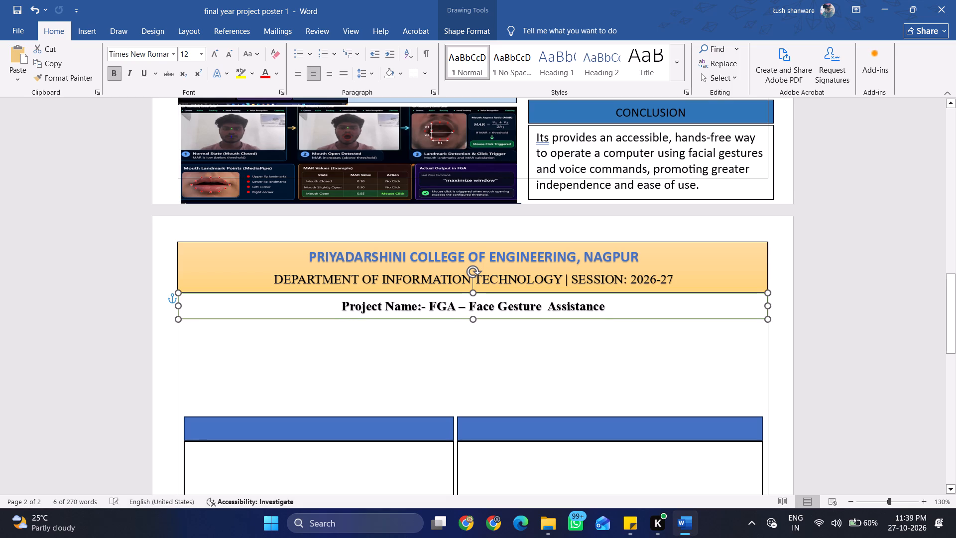
{"action": "left_click", "coordinate": [468, 337]}
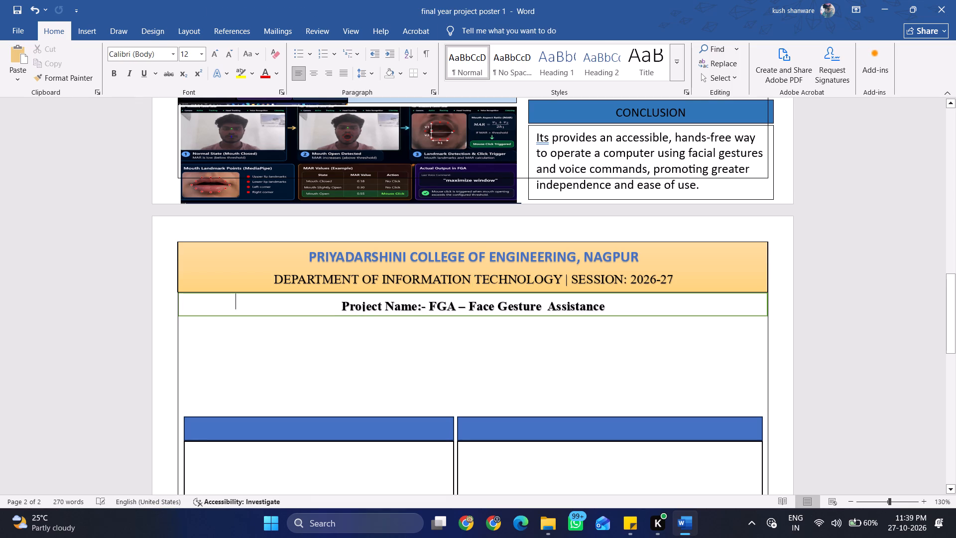
{"action": "left_click", "coordinate": [474, 310]}
{"action": "left_click", "coordinate": [471, 317]}
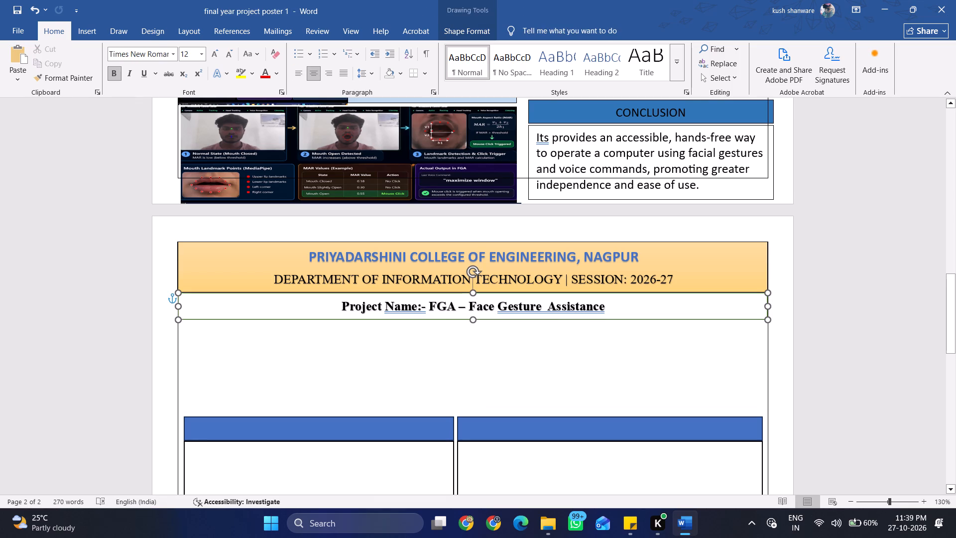
{"action": "left_click", "coordinate": [472, 321]}
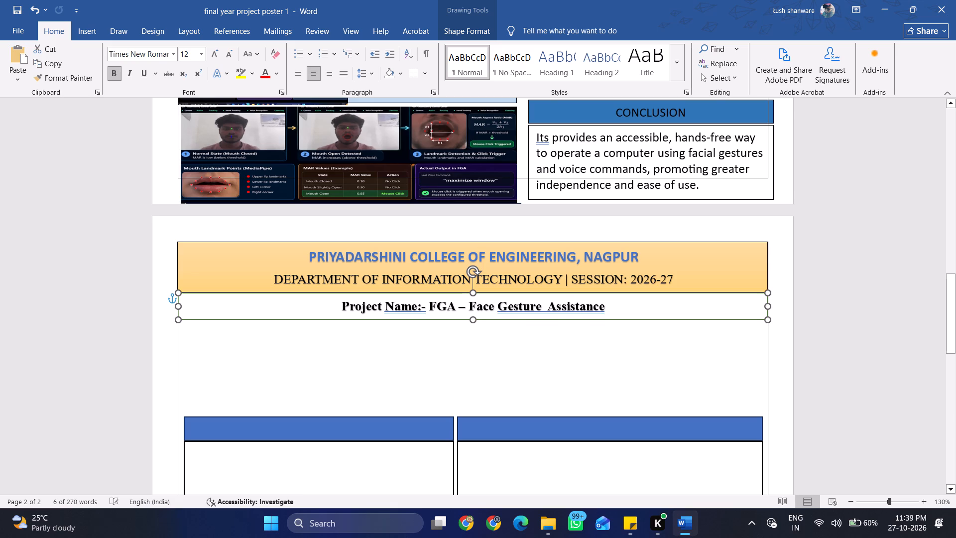
{"action": "left_click", "coordinate": [458, 350]}
Move the left section box with its blue header up against the page border, directly below the project name strip.
{"action": "left_click", "coordinate": [397, 434]}
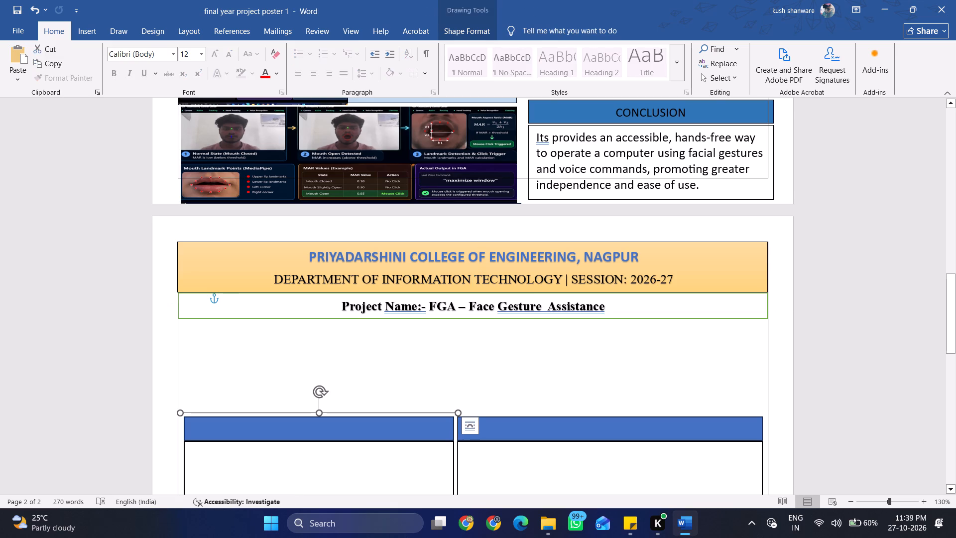
{"action": "left_click_drag", "start_coordinate": [404, 412], "coordinate": [397, 362]}
{"action": "left_click_drag", "start_coordinate": [397, 359], "coordinate": [406, 345]}
{"action": "scroll", "coordinate": [425, 333], "scroll_direction": "up", "scroll_amount": 5}
{"action": "left_click_drag", "start_coordinate": [399, 276], "coordinate": [394, 253]}
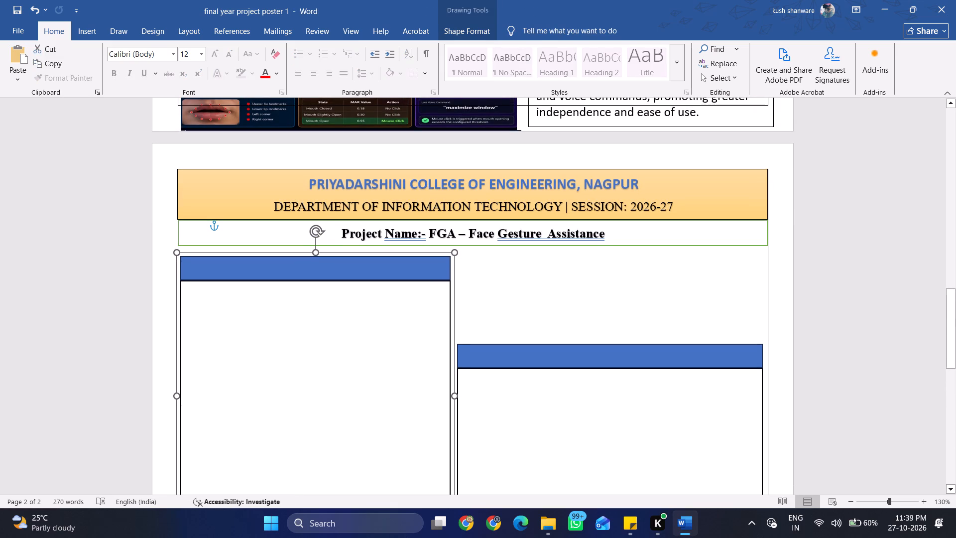
{"action": "left_click", "coordinate": [394, 252]}
{"action": "left_click_drag", "start_coordinate": [393, 246], "coordinate": [393, 240]}
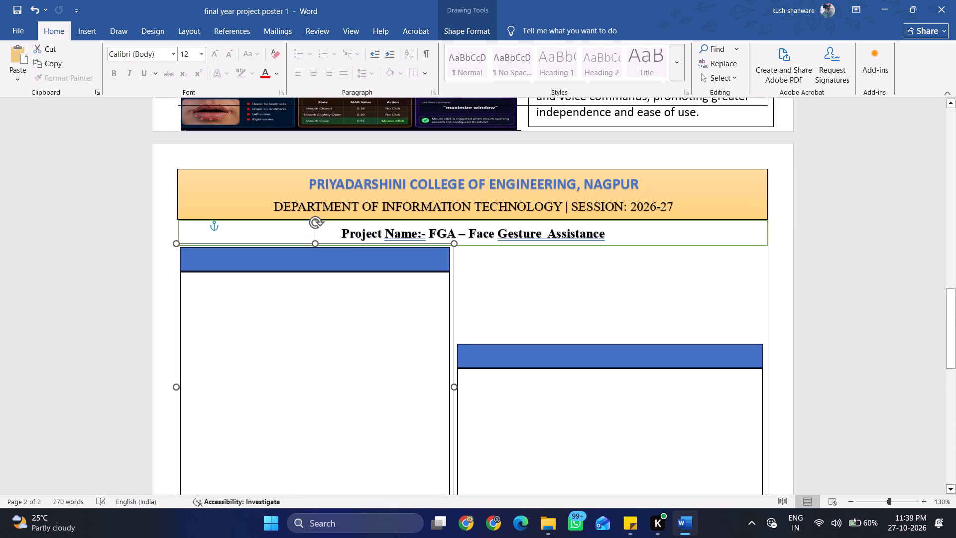
{"action": "left_click_drag", "start_coordinate": [393, 240], "coordinate": [393, 239]}
{"action": "left_click", "coordinate": [525, 276]}
Move the right section box up below the project name strip, beside the left box and against the right page border.
{"action": "left_click", "coordinate": [555, 354]}
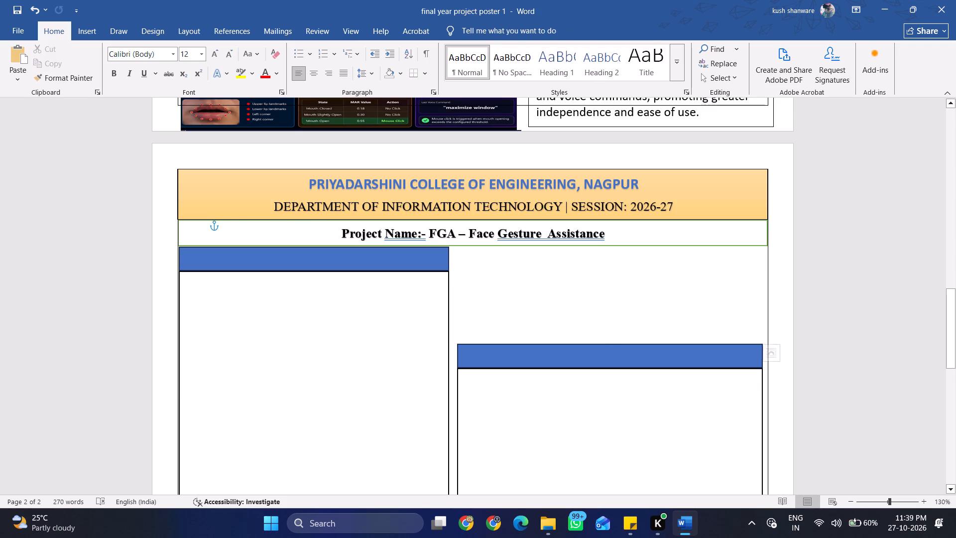
{"action": "left_click_drag", "start_coordinate": [564, 341], "coordinate": [559, 245]}
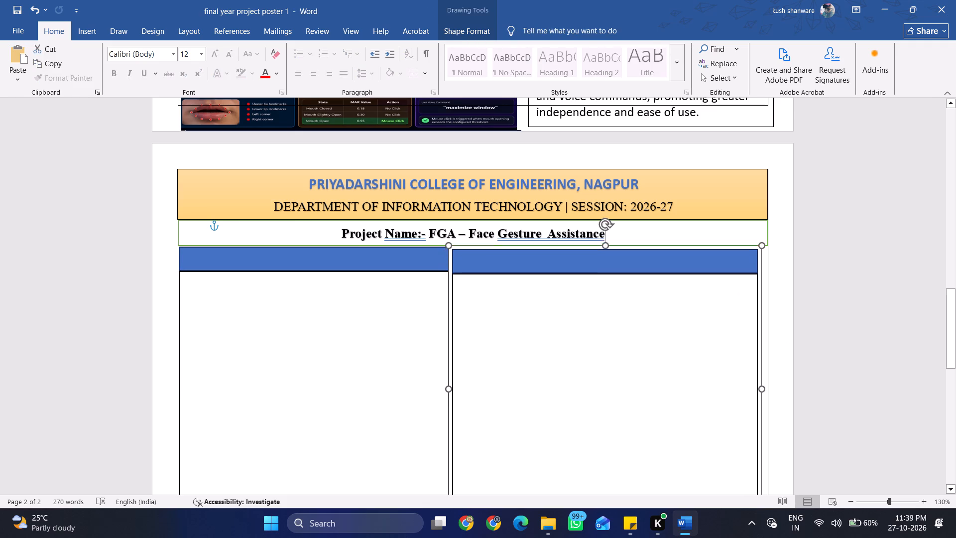
{"action": "left_click_drag", "start_coordinate": [559, 245], "coordinate": [566, 244]}
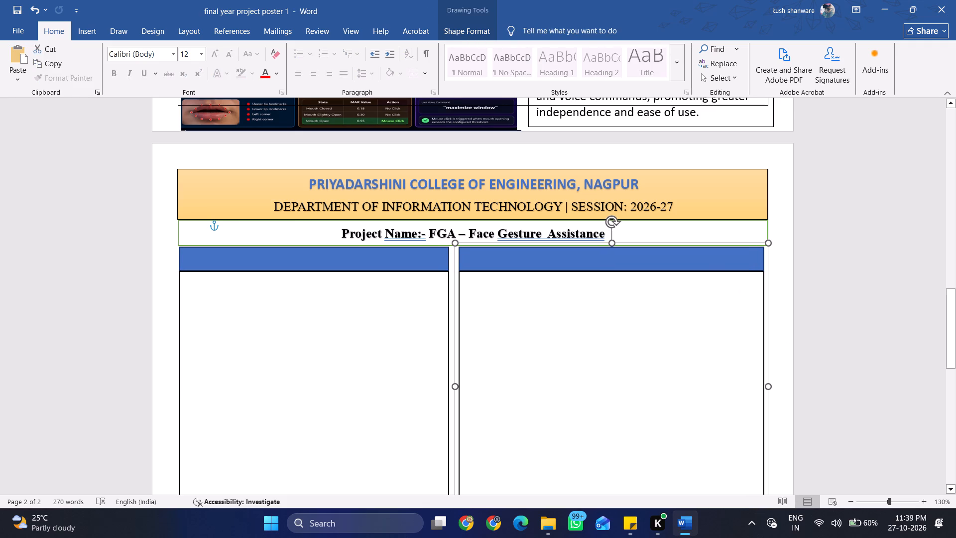
{"action": "left_click_drag", "start_coordinate": [566, 244], "coordinate": [564, 245]}
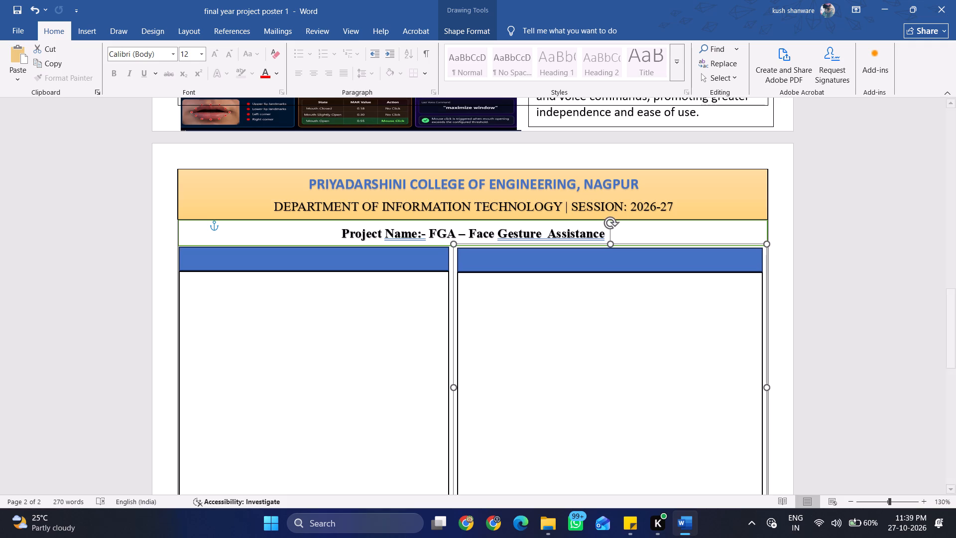
{"action": "left_click_drag", "start_coordinate": [564, 245], "coordinate": [566, 245]}
Nudge the left section box slightly down and right so its header lines up with the right section box.
{"action": "left_click", "coordinate": [375, 276]}
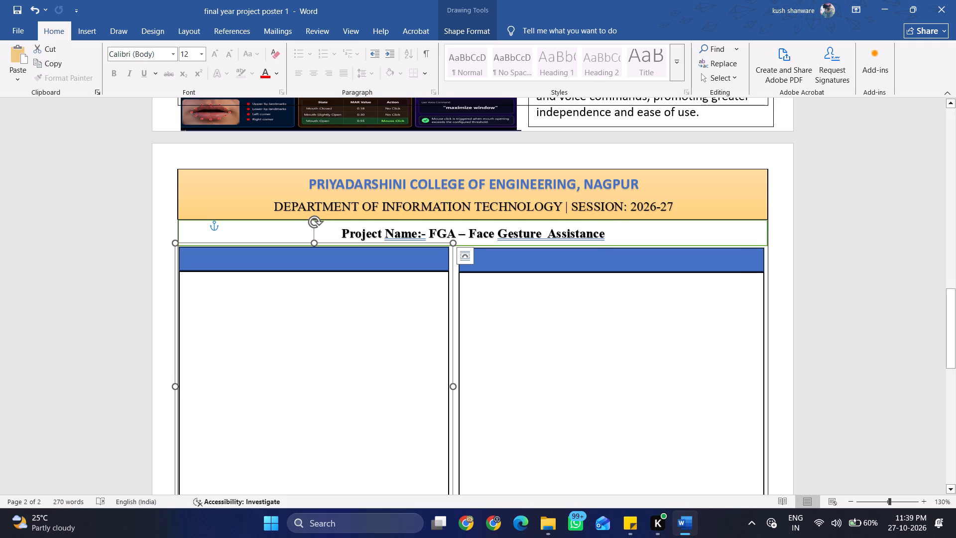
{"action": "double_click", "coordinate": [341, 241]}
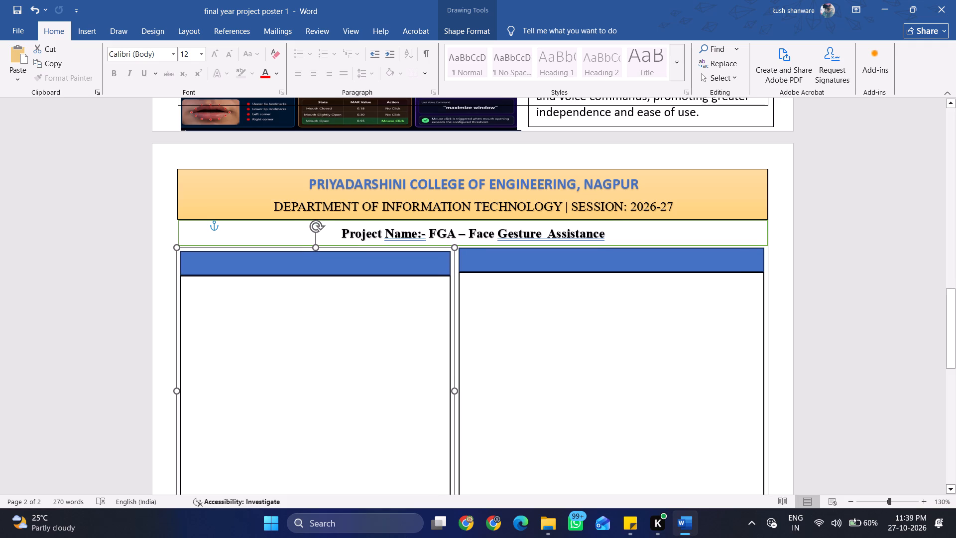
{"action": "left_click", "coordinate": [343, 245]}
{"action": "right_click", "coordinate": [343, 244]}
{"action": "right_click", "coordinate": [343, 244]}
{"action": "right_click", "coordinate": [343, 244]}
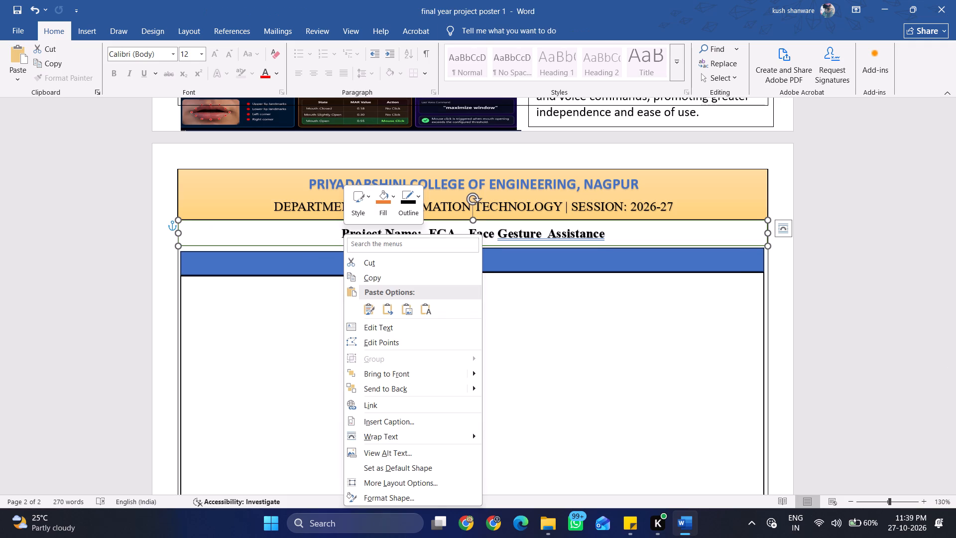
{"action": "left_click", "coordinate": [312, 292]}
{"action": "left_click", "coordinate": [382, 263]}
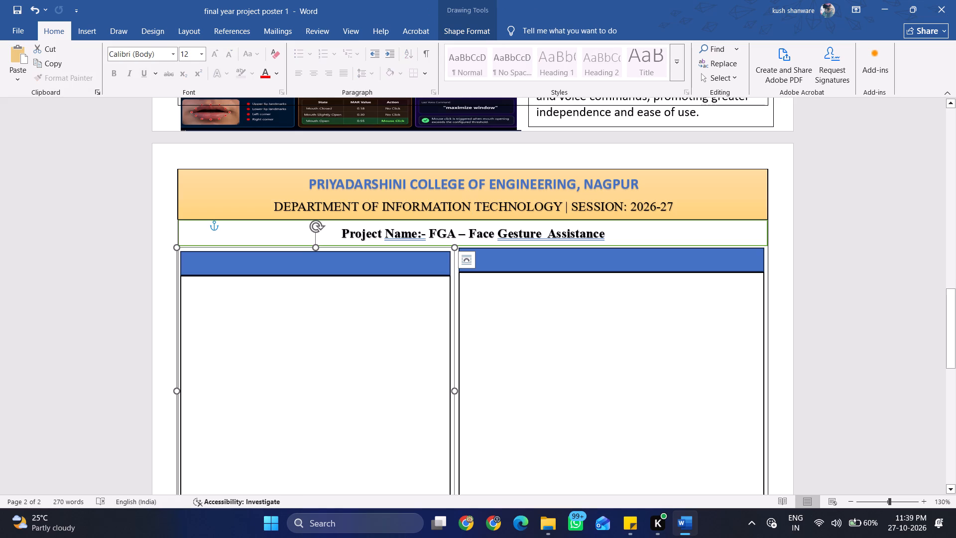
{"action": "left_click", "coordinate": [391, 247]}
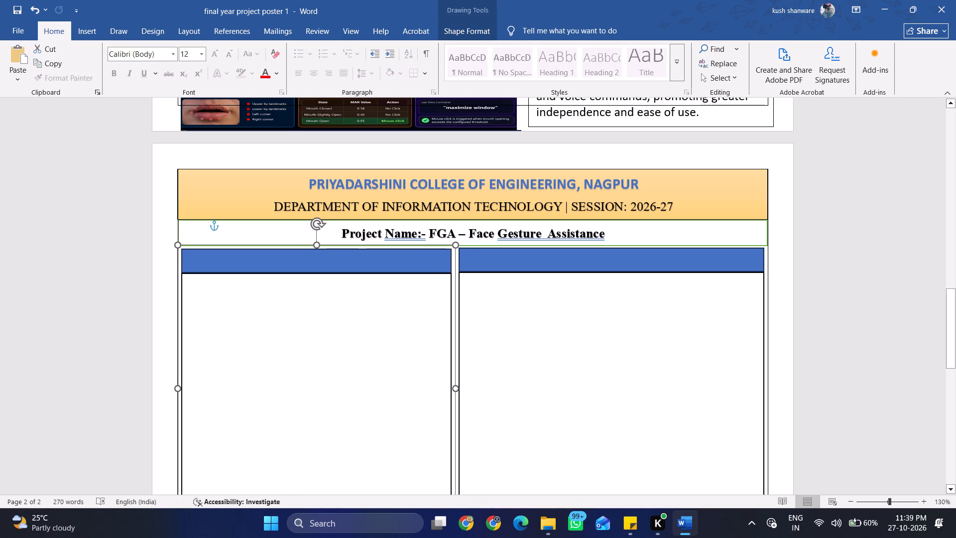
Nudge the left section box slightly right so its side sits just inside the page border.
{"action": "left_click", "coordinate": [393, 244]}
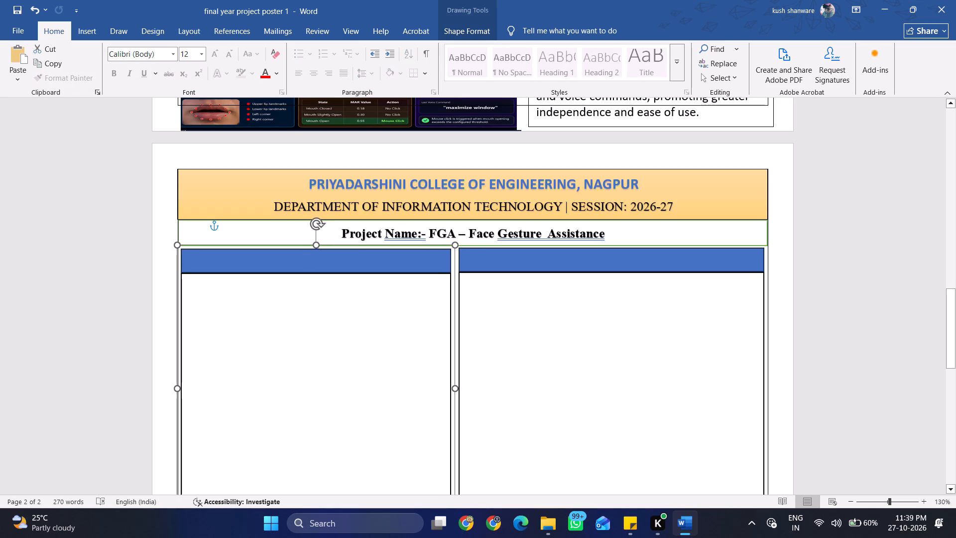
{"action": "left_click", "coordinate": [392, 244]}
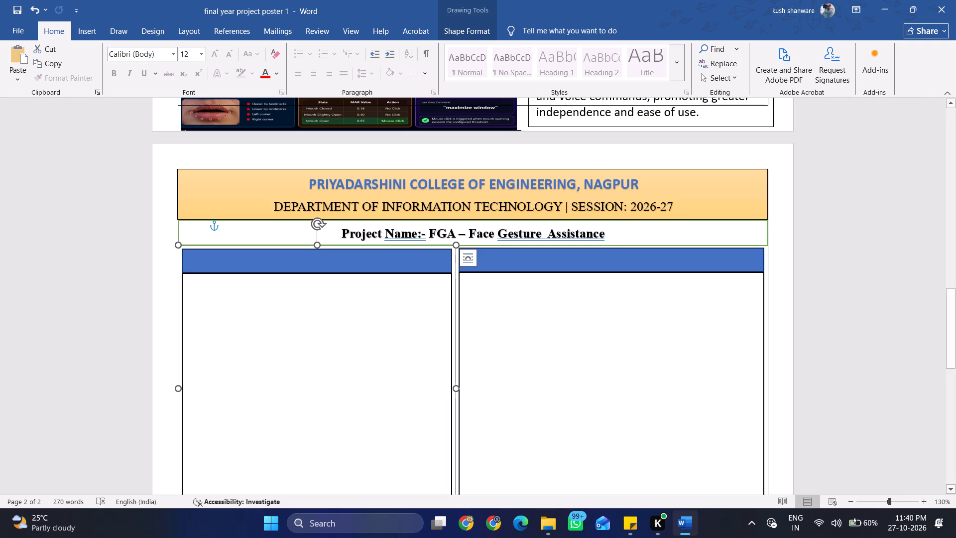
Lower the top edge of the right section box slightly so its blue header lines up with the left box's header.
{"action": "double_click", "coordinate": [569, 313]}
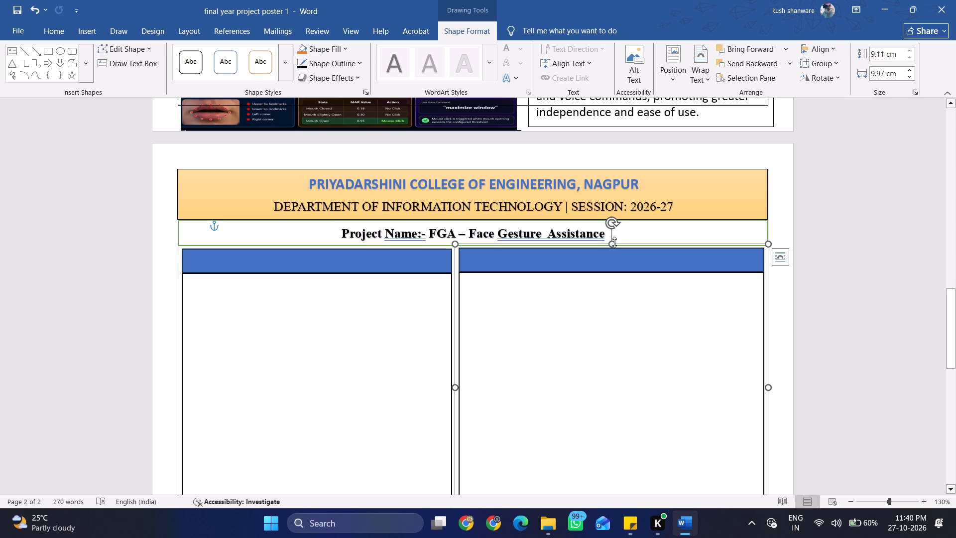
{"action": "left_click_drag", "start_coordinate": [613, 243], "coordinate": [614, 250]}
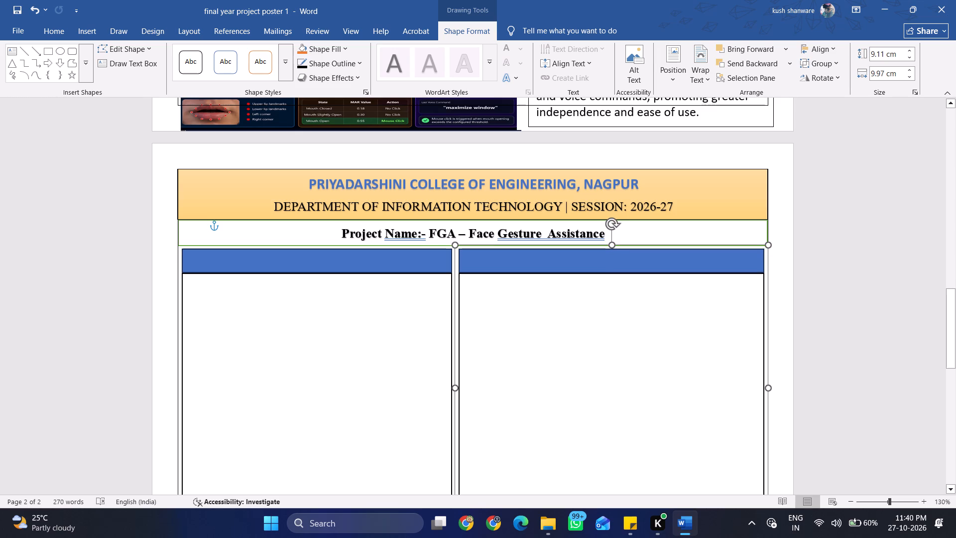
{"action": "left_click_drag", "start_coordinate": [614, 250], "coordinate": [614, 251]}
{"action": "left_click", "coordinate": [810, 277]}
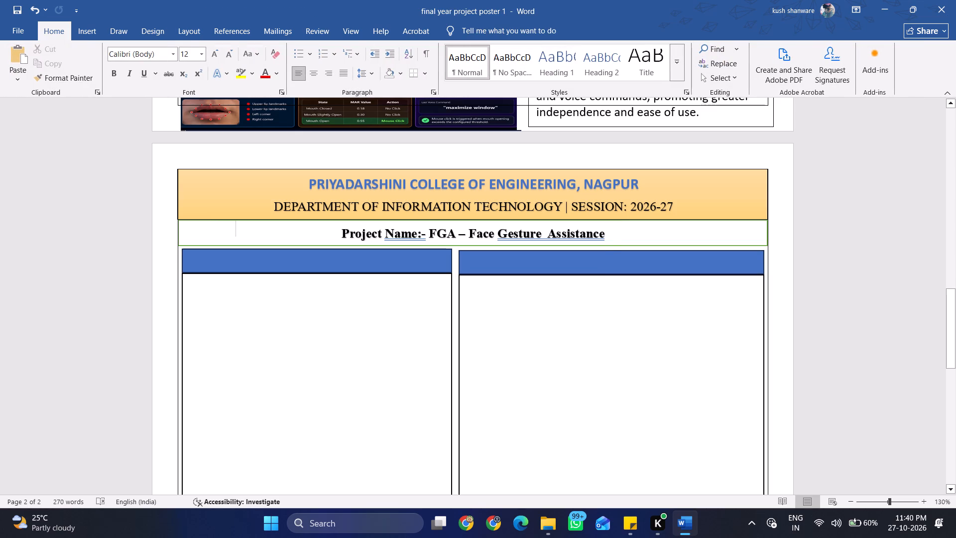
{"action": "left_click", "coordinate": [606, 275]}
{"action": "left_click", "coordinate": [612, 248]}
{"action": "right_click", "coordinate": [612, 247]}
{"action": "left_click", "coordinate": [612, 246]}
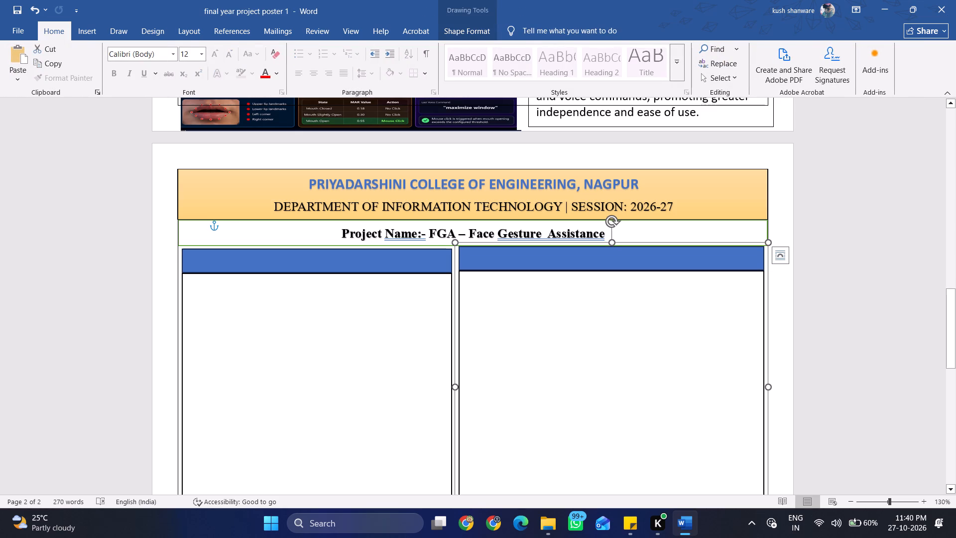
{"action": "left_click", "coordinate": [823, 275]}
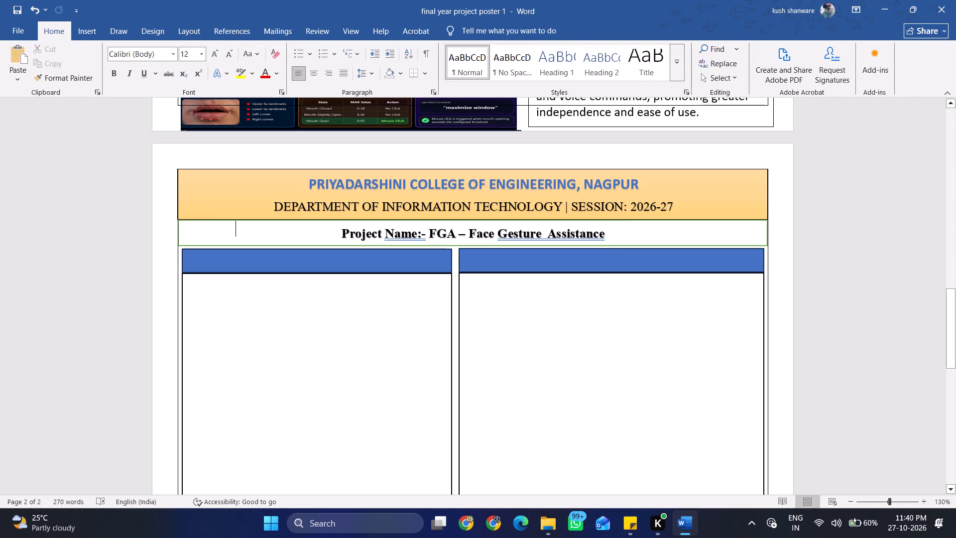
Copy the ABSTRACT heading from page one into the blue header of the left section box.
{"action": "scroll", "coordinate": [617, 299], "scroll_direction": "down", "scroll_amount": 4, "text": "ctrl"}
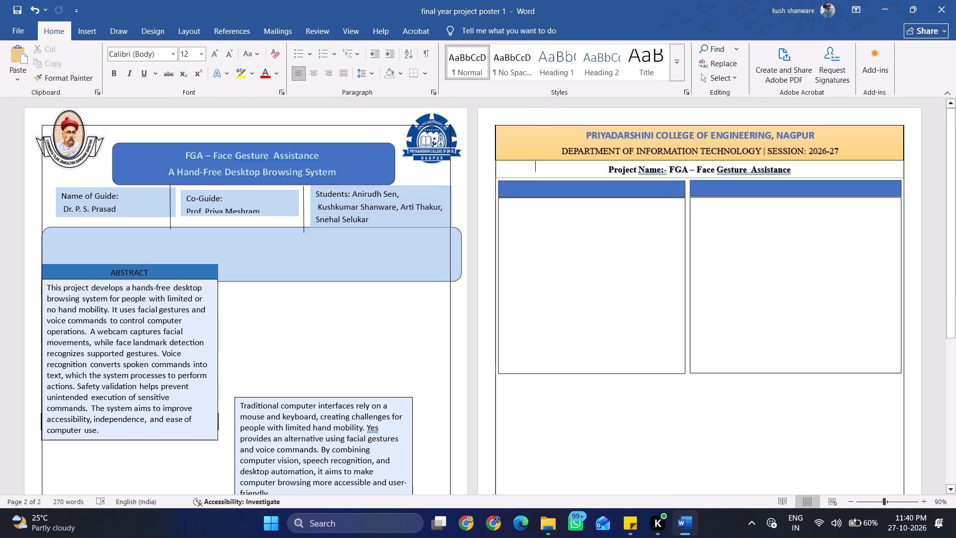
{"action": "double_click", "coordinate": [120, 271]}
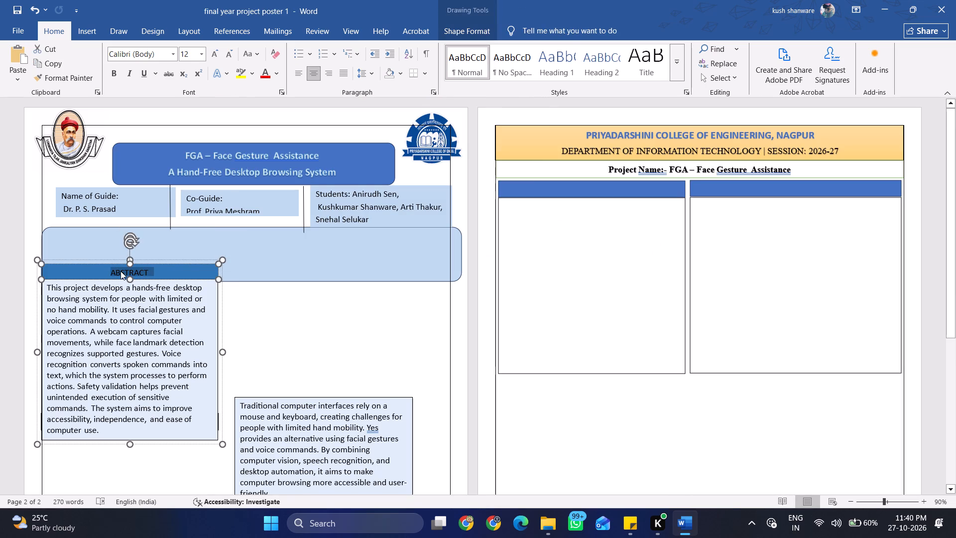
{"action": "key", "text": "ctrl+a"}
{"action": "key", "text": "ctrl+c"}
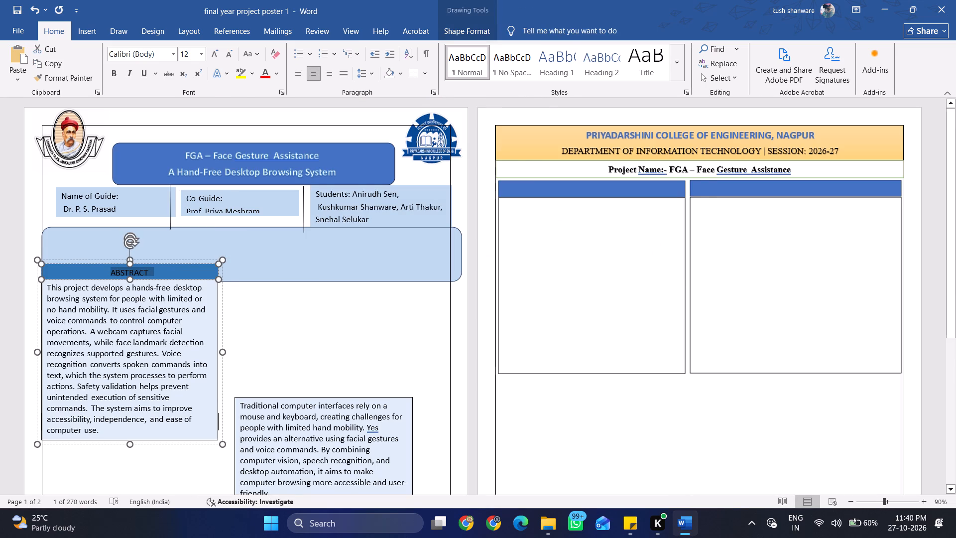
{"action": "double_click", "coordinate": [609, 191]}
{"action": "double_click", "coordinate": [609, 191]}
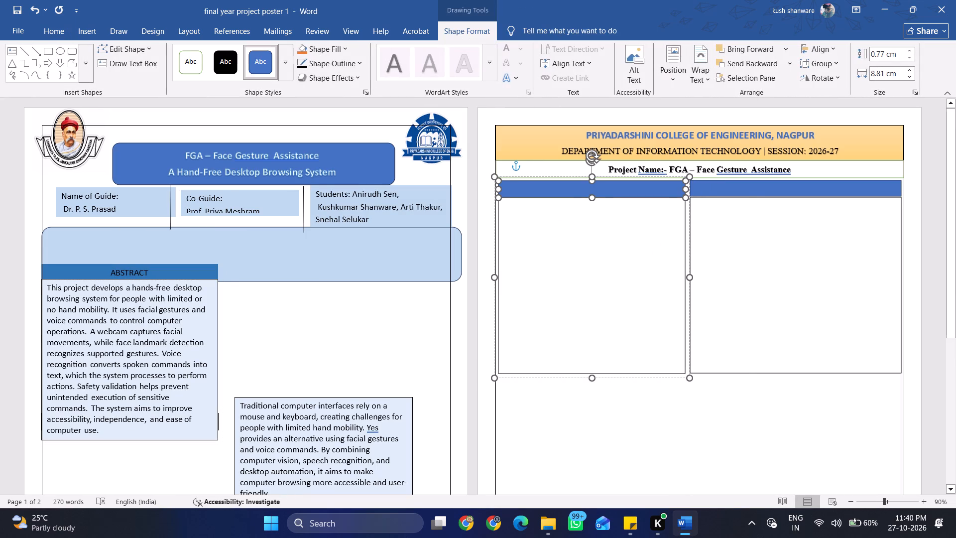
{"action": "right_click", "coordinate": [609, 191]}
{"action": "left_click", "coordinate": [659, 290]}
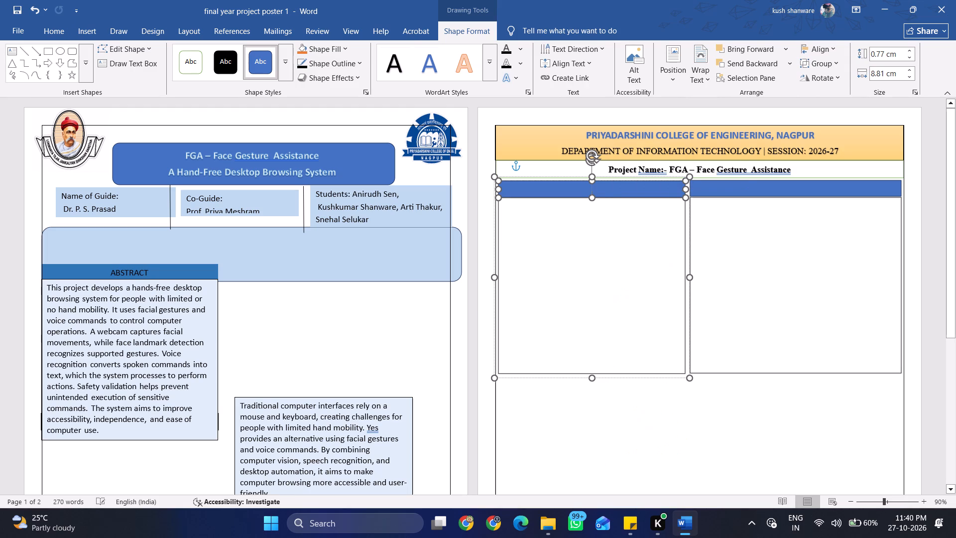
{"action": "key", "text": "ctrl+v"}
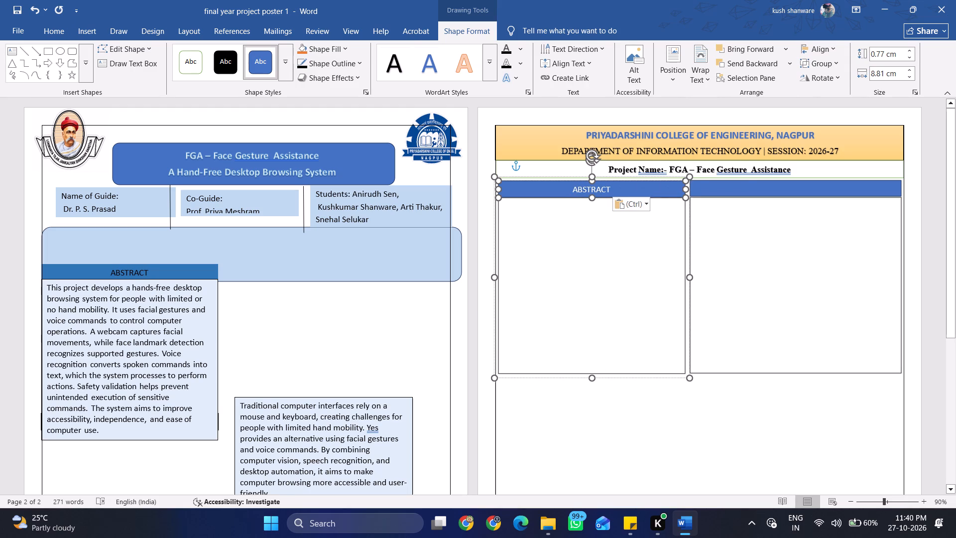
Add the heading INTRODUCTION to the blue header of the right section box.
{"action": "scroll", "coordinate": [346, 361], "scroll_direction": "down", "scroll_amount": 4}
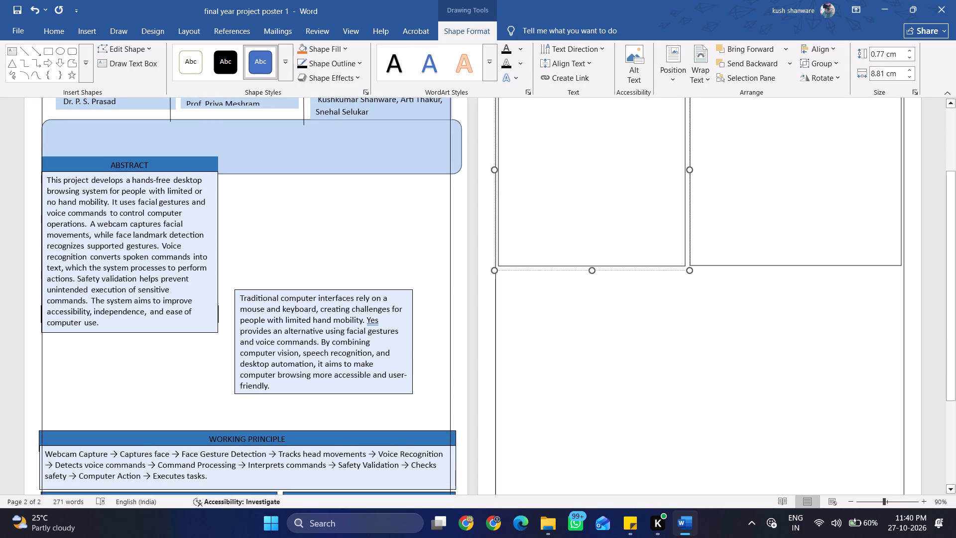
{"action": "scroll", "coordinate": [490, 321], "scroll_direction": "up", "scroll_amount": 5}
{"action": "double_click", "coordinate": [758, 191]}
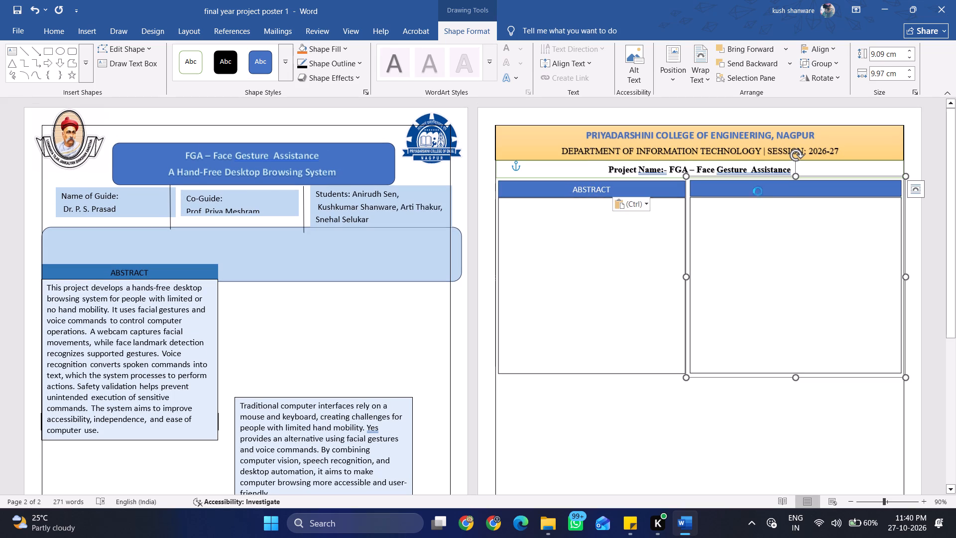
{"action": "double_click", "coordinate": [777, 188]}
{"action": "double_click", "coordinate": [793, 188]}
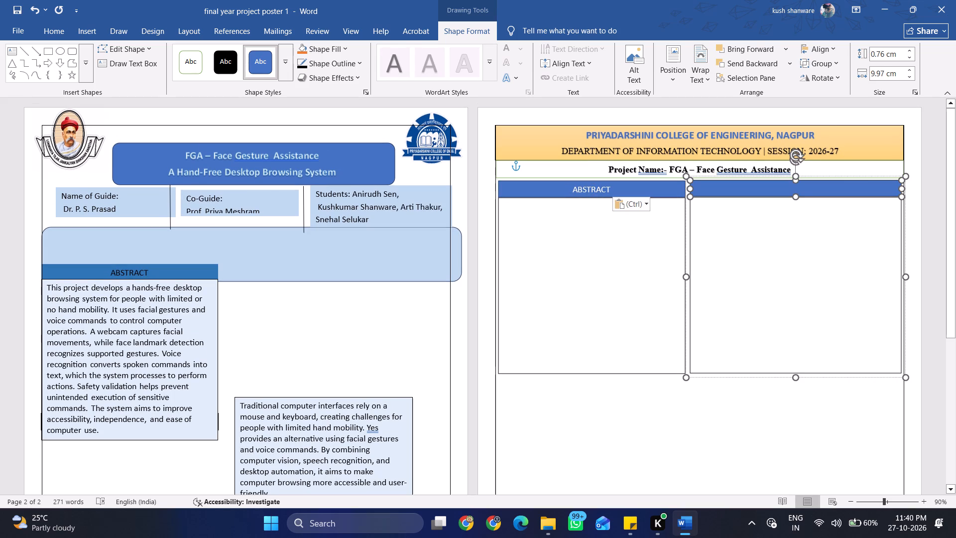
{"action": "right_click", "coordinate": [793, 188]}
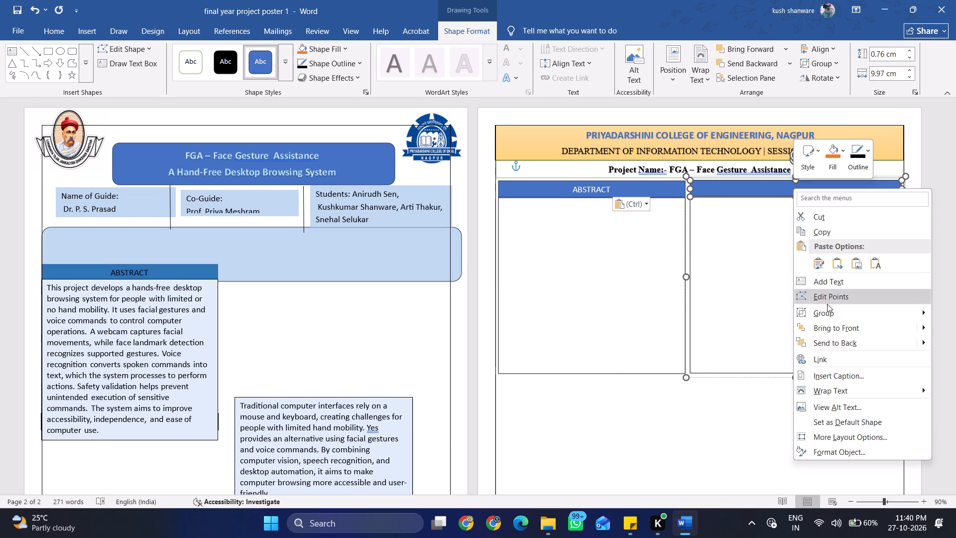
{"action": "left_click", "coordinate": [831, 283]}
{"action": "type", "text": "In"}
{"action": "key", "text": "BackSpace"}
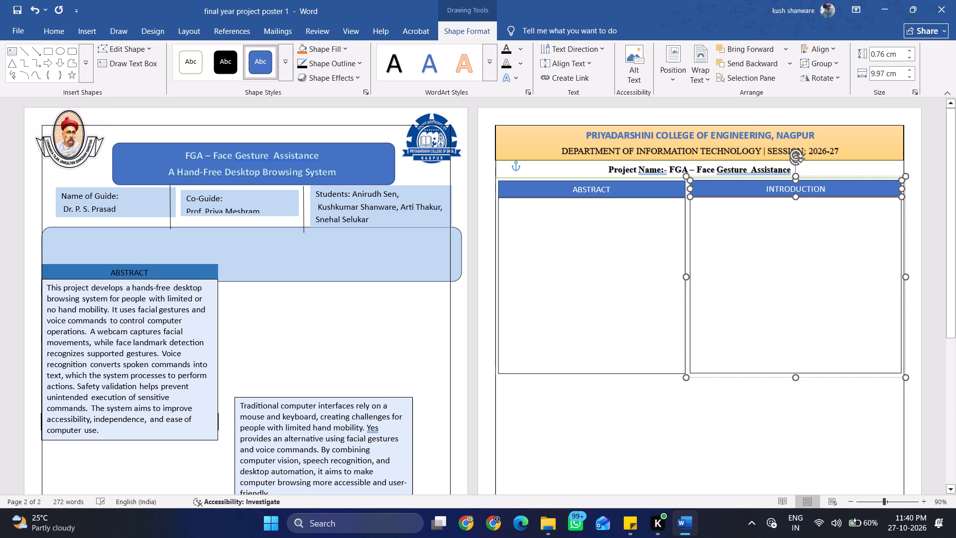
Copy the full abstract paragraph from page one into the empty body box below the new ABSTRACT header.
{"action": "double_click", "coordinate": [187, 400]}
{"action": "key", "text": "ctrl+a"}
{"action": "key", "text": "ctrl+c"}
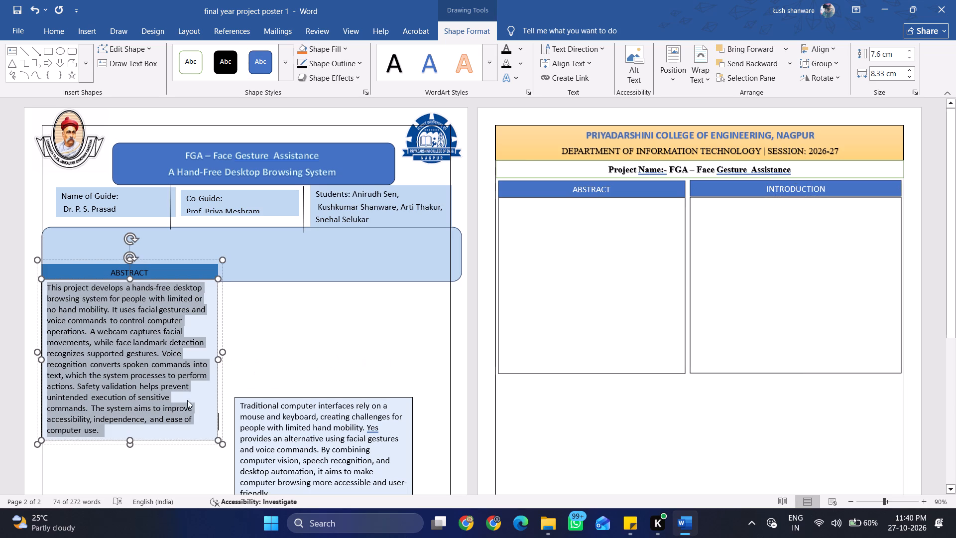
{"action": "double_click", "coordinate": [566, 284]}
{"action": "left_click", "coordinate": [566, 284]}
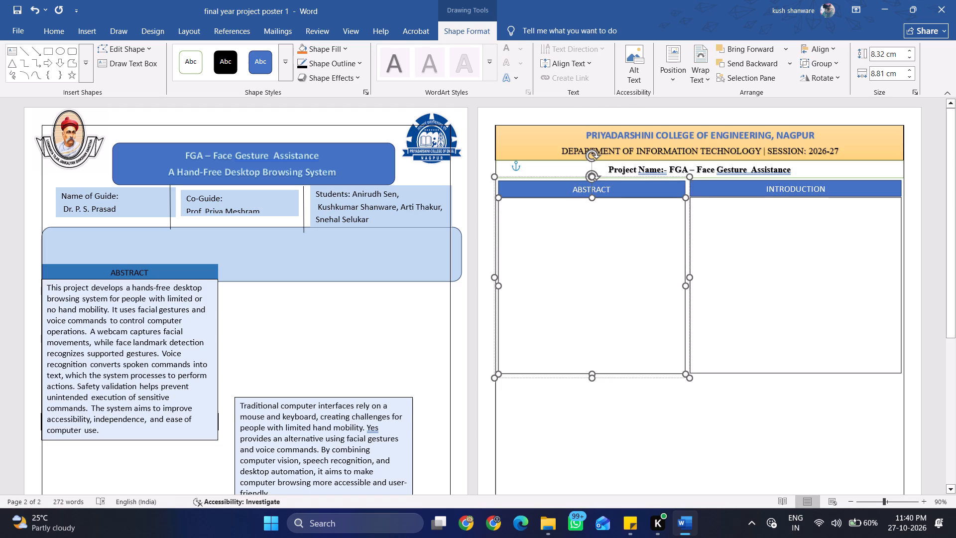
{"action": "right_click", "coordinate": [566, 284]}
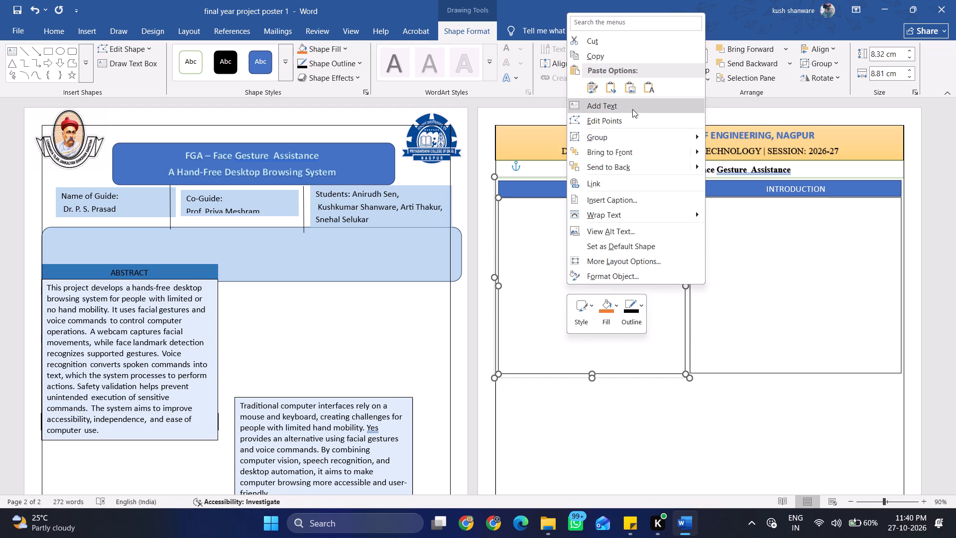
{"action": "left_click", "coordinate": [632, 109]}
{"action": "key", "text": "ctrl+v"}
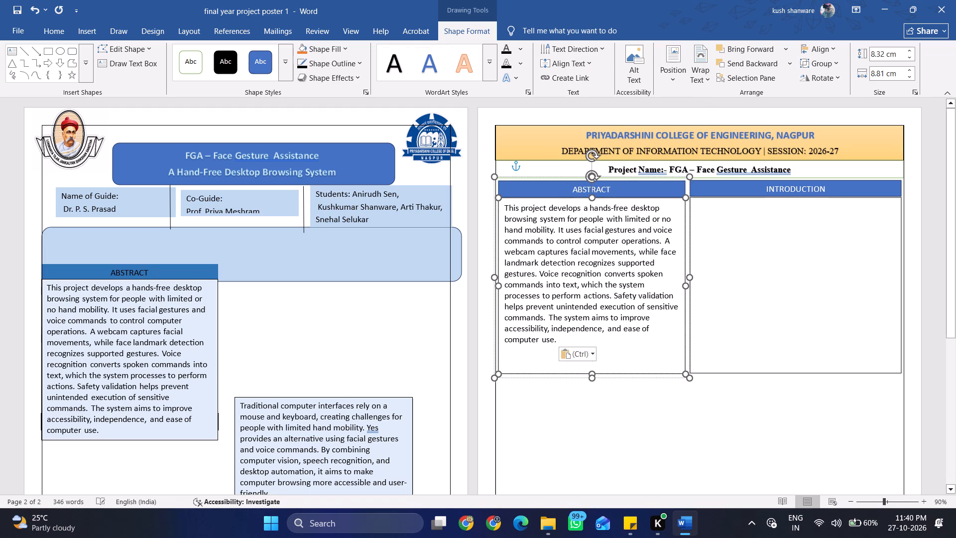
Copy the "Traditional computer interfaces…" paragraph from page one and make the body box below INTRODUCTION accept text.
{"action": "triple_click", "coordinate": [282, 424]}
{"action": "key", "text": "ctrl+a"}
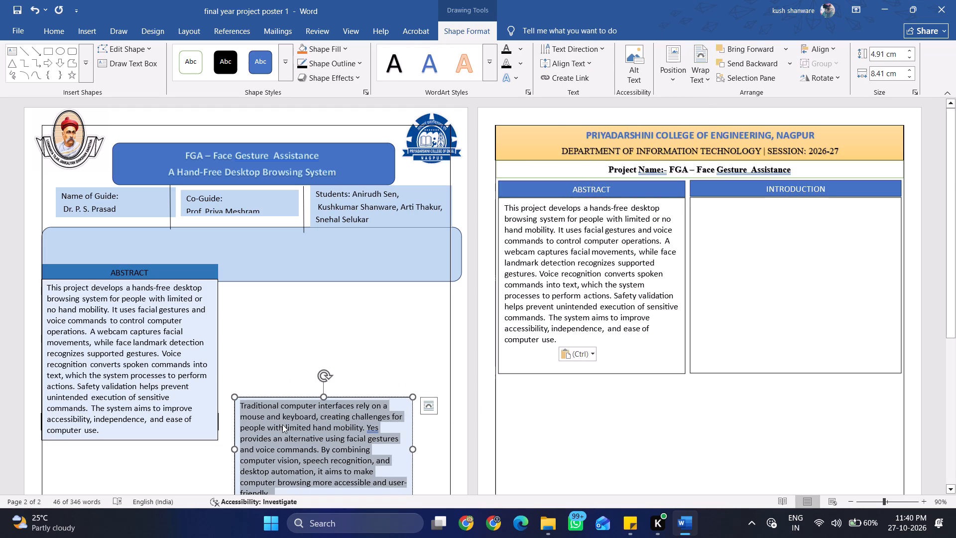
{"action": "key", "text": "ctrl+c"}
{"action": "double_click", "coordinate": [827, 252]}
{"action": "right_click", "coordinate": [827, 252]}
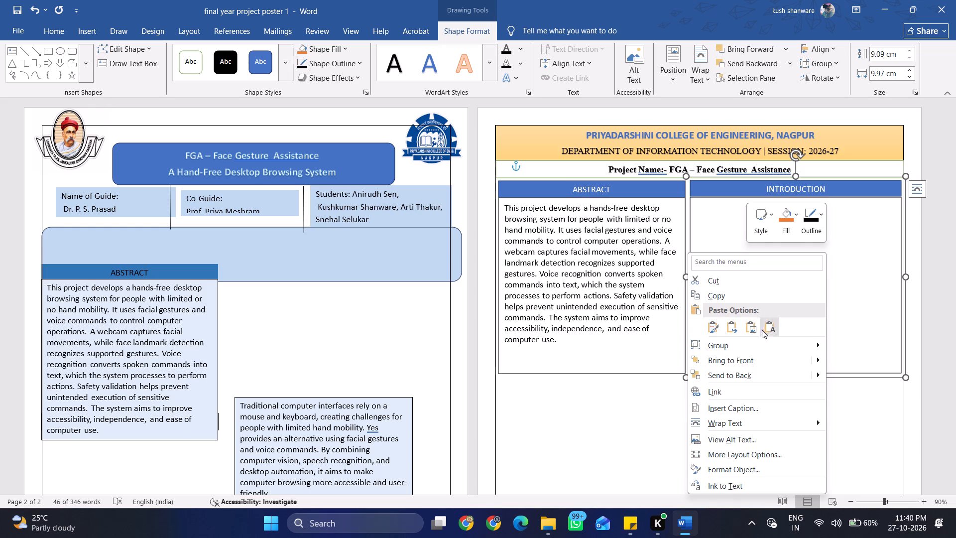
{"action": "left_click", "coordinate": [930, 279]}
{"action": "double_click", "coordinate": [847, 280]}
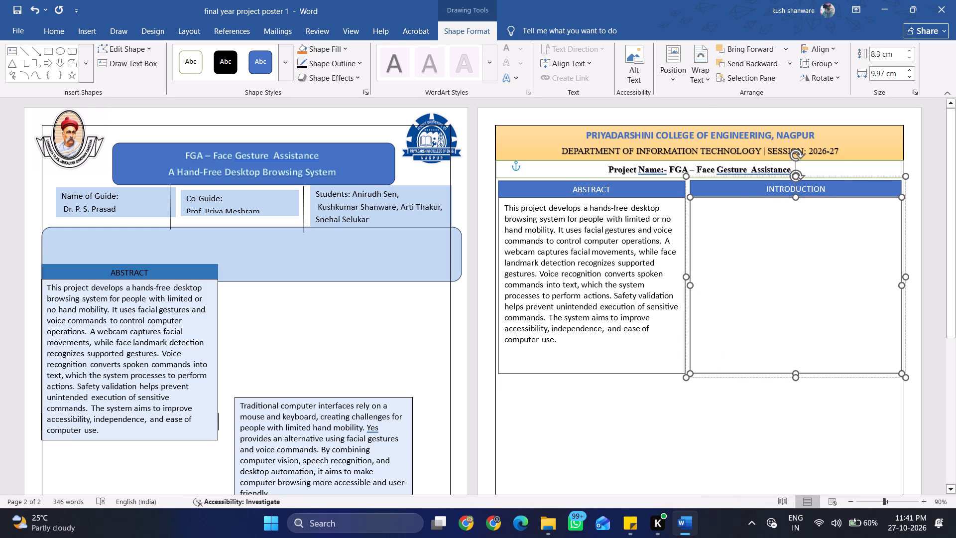
{"action": "right_click", "coordinate": [847, 280]}
{"action": "double_click", "coordinate": [763, 104]}
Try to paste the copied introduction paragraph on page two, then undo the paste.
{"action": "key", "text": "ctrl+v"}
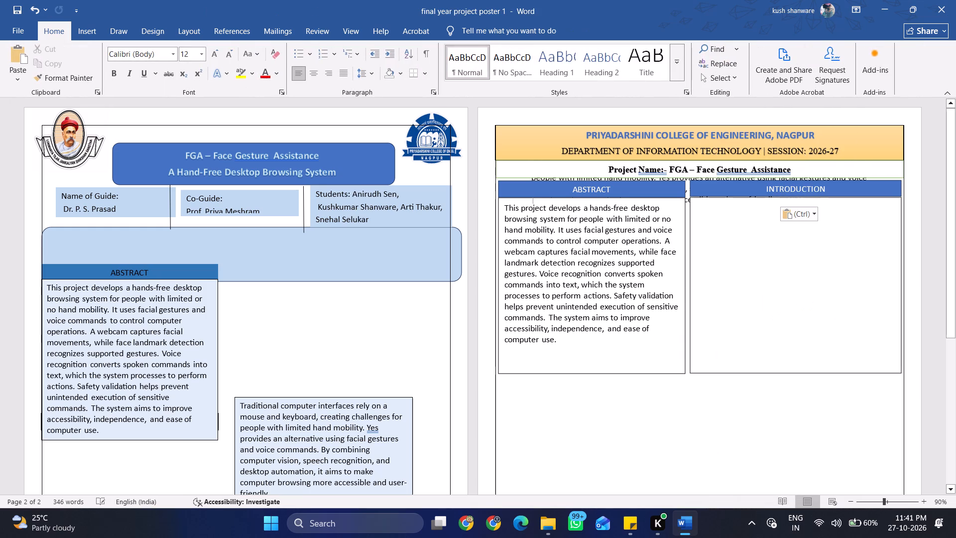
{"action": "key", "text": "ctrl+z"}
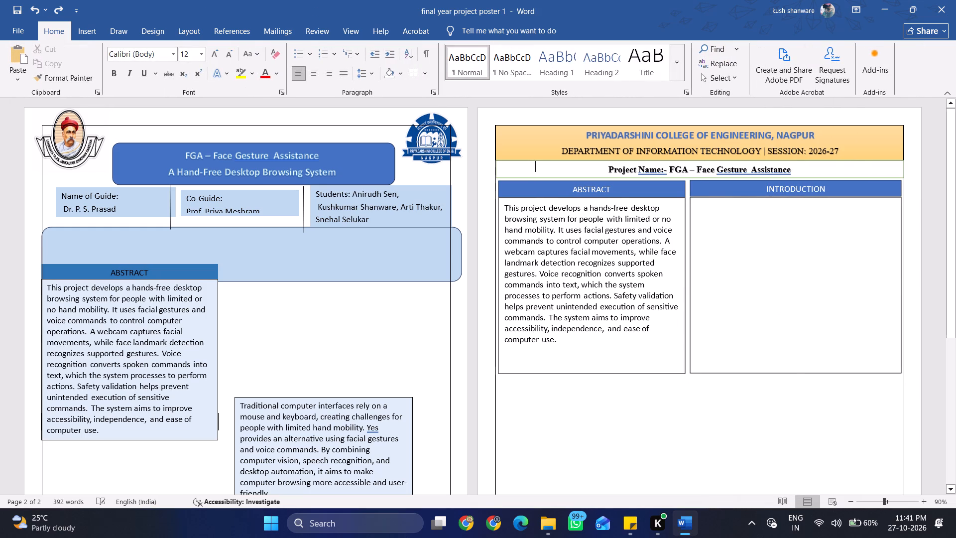
Paste the copied introduction paragraph inside the body box below the INTRODUCTION header.
{"action": "double_click", "coordinate": [757, 223]}
{"action": "right_click", "coordinate": [758, 228]}
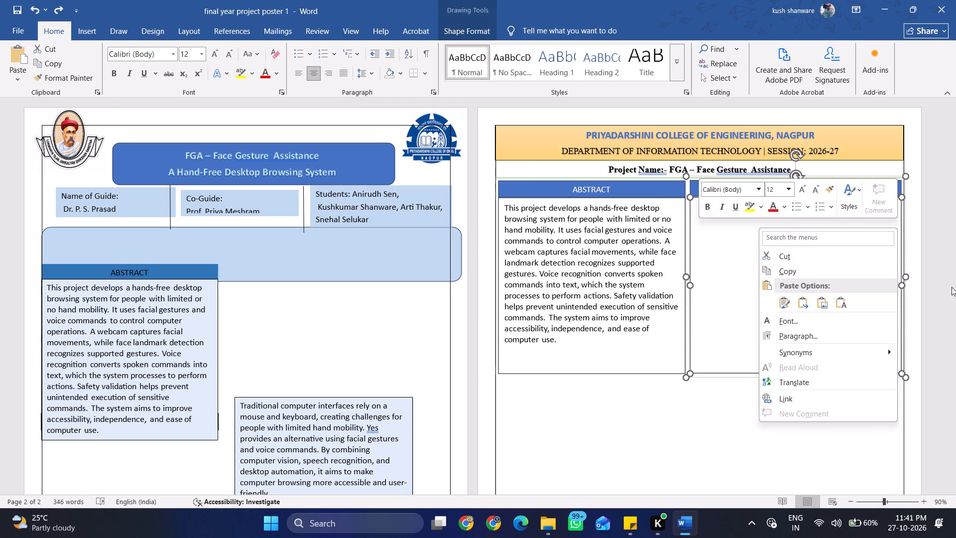
{"action": "left_click", "coordinate": [953, 287]}
{"action": "left_click", "coordinate": [931, 294]}
{"action": "left_click", "coordinate": [847, 303]}
{"action": "right_click", "coordinate": [847, 303]}
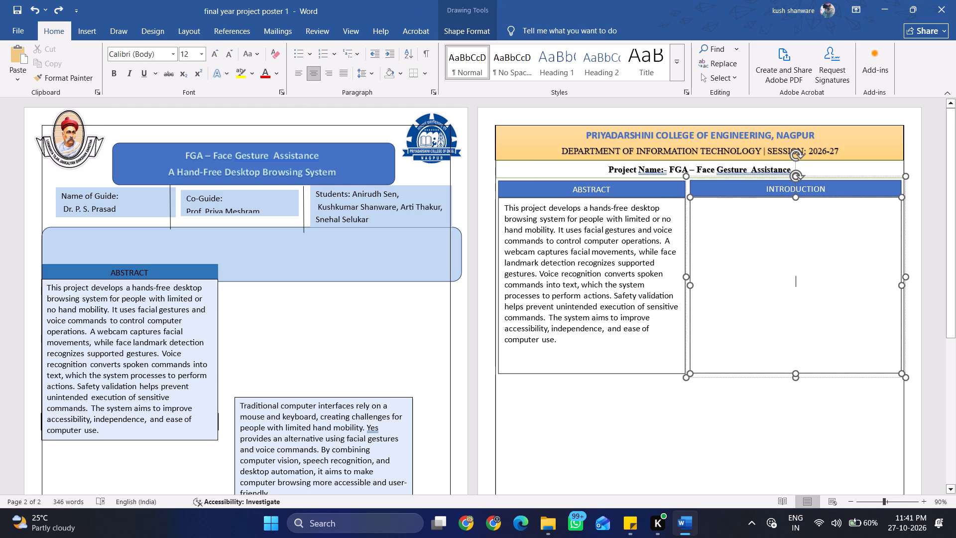
{"action": "left_click", "coordinate": [855, 302]}
{"action": "key", "text": "ctrl+v"}
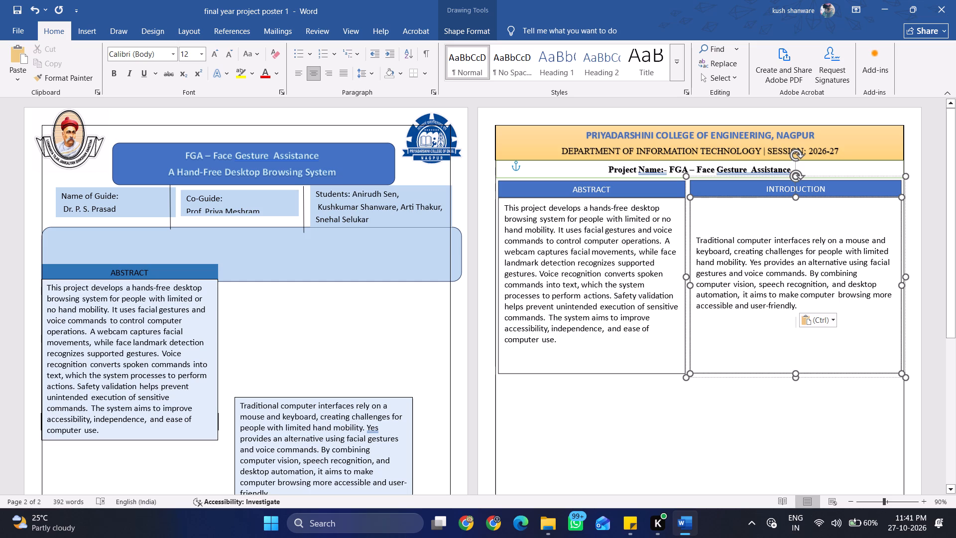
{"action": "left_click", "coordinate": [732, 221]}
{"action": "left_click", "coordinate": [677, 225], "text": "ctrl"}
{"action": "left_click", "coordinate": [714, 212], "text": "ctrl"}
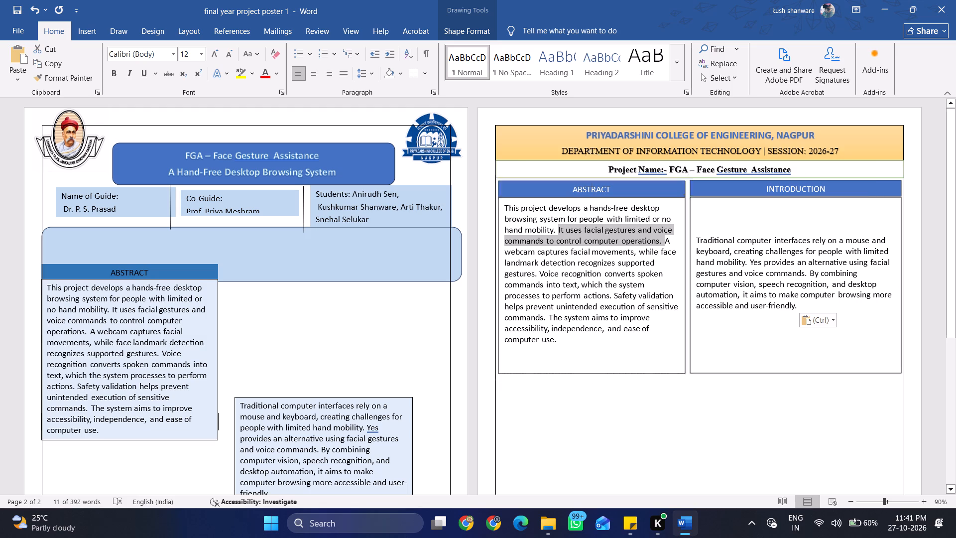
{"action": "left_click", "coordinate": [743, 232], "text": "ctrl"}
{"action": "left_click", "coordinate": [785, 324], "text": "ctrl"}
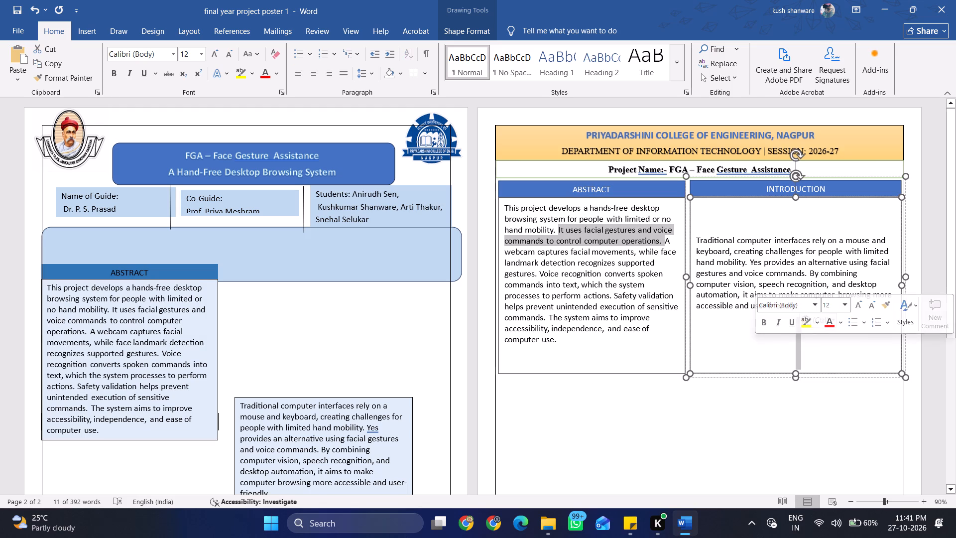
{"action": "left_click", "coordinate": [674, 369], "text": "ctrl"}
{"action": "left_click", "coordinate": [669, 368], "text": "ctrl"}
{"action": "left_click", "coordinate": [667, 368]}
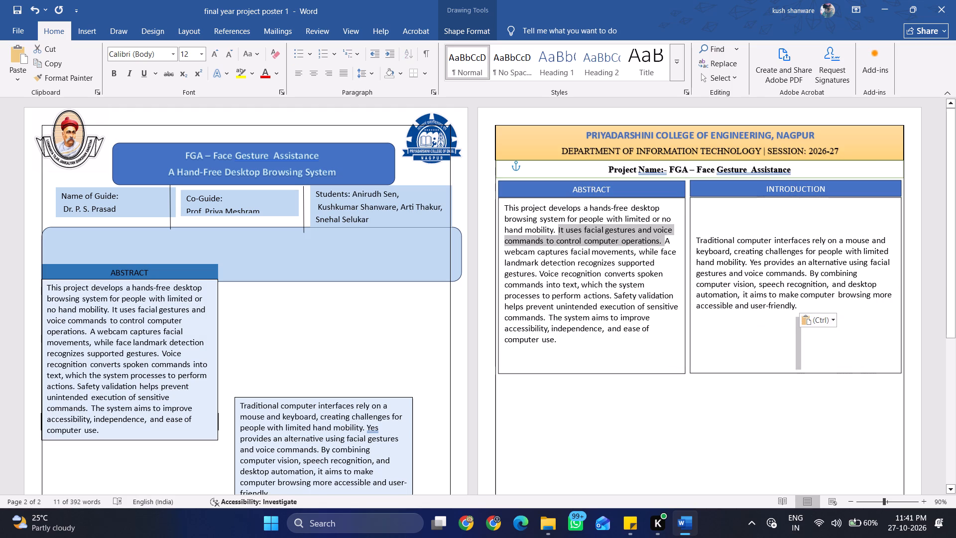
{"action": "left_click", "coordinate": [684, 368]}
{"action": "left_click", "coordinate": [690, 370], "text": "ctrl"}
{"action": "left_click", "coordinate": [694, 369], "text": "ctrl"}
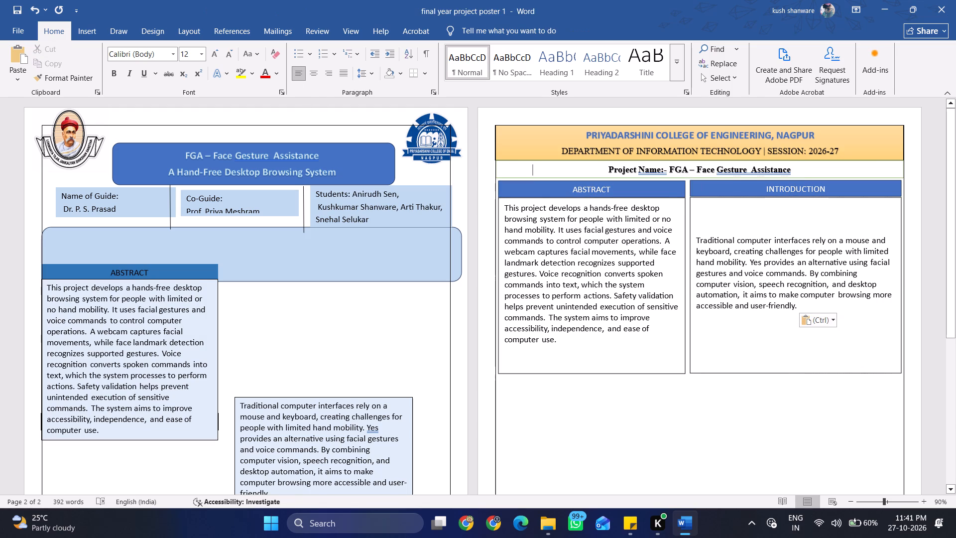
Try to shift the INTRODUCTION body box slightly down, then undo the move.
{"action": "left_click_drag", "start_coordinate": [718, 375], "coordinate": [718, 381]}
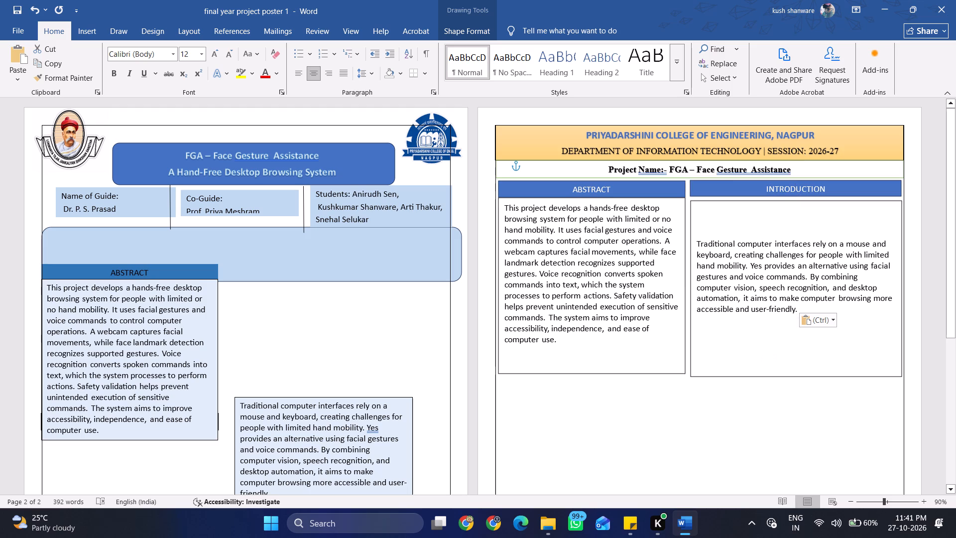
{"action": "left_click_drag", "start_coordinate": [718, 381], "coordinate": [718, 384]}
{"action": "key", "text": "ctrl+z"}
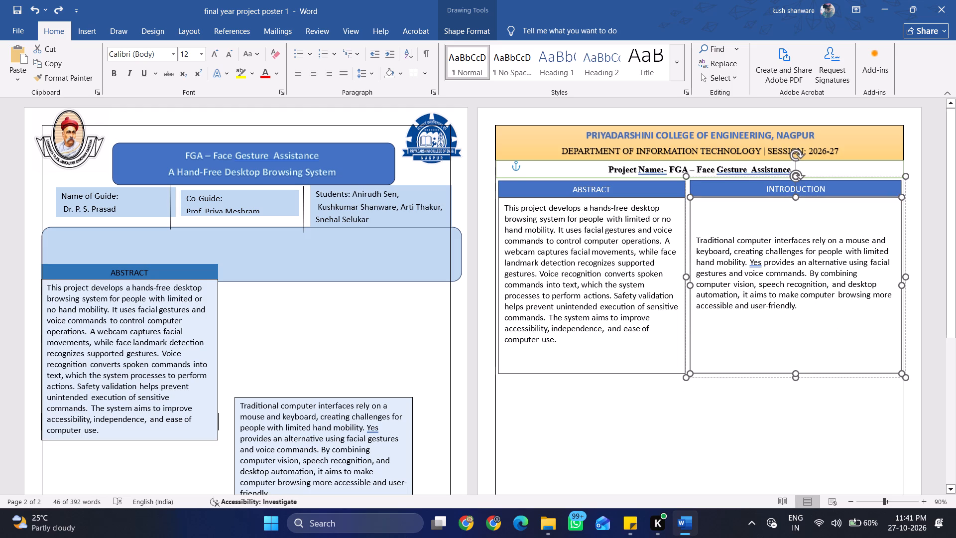
Move the grouped INTRODUCTION and ABSTRACT sections down side by side, leaving an empty band below the project name line.
{"action": "left_click_drag", "start_coordinate": [720, 379], "coordinate": [721, 418]}
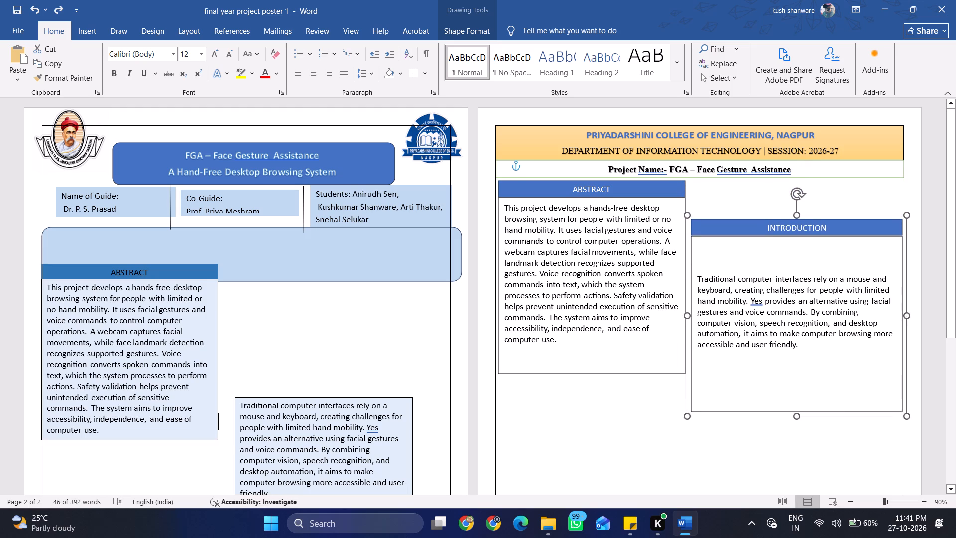
{"action": "left_click_drag", "start_coordinate": [721, 418], "coordinate": [719, 434]}
{"action": "left_click", "coordinate": [617, 368]}
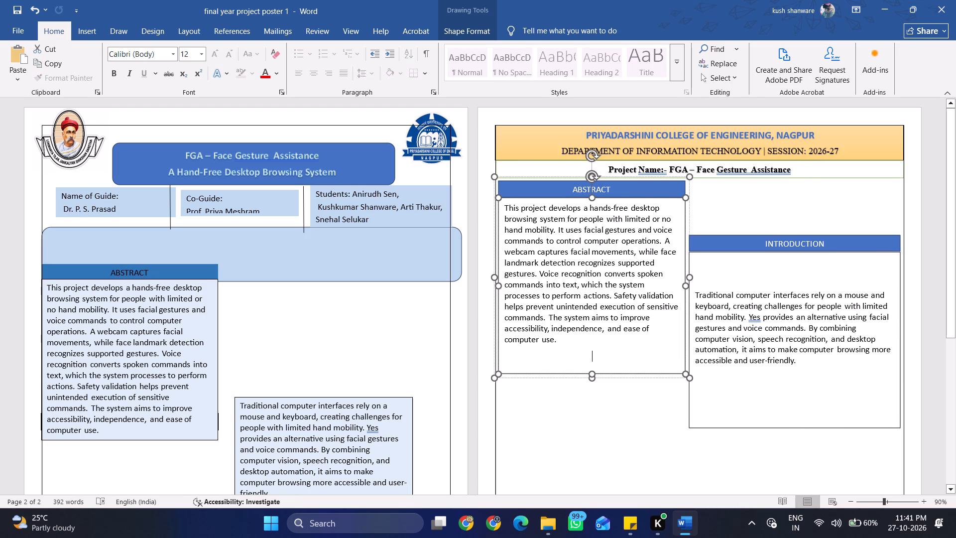
{"action": "left_click_drag", "start_coordinate": [622, 380], "coordinate": [622, 436]}
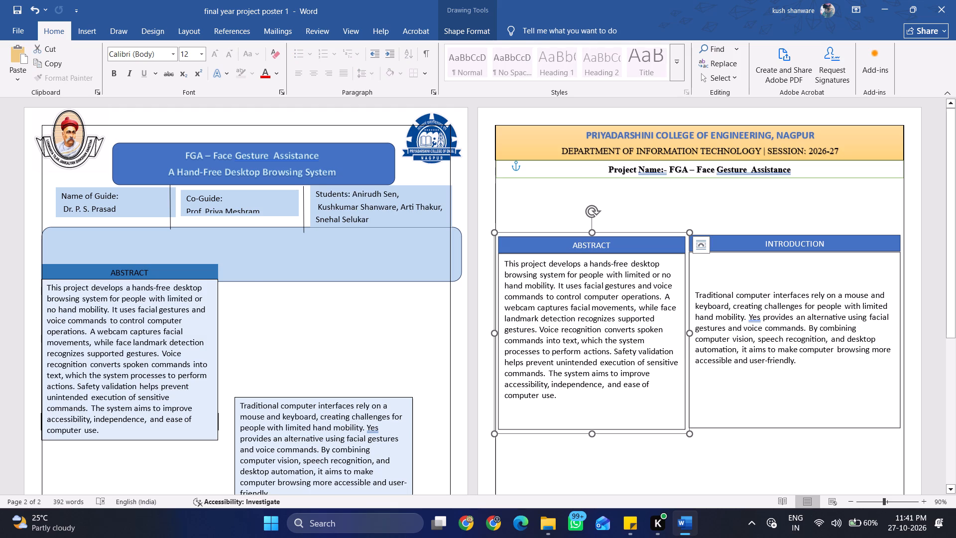
{"action": "left_click", "coordinate": [209, 251]}
{"action": "right_click", "coordinate": [209, 251]}
Insert a Simple Text Box in the empty band below the project name line and widen it to about 7.1 cm.
{"action": "left_click", "coordinate": [526, 214]}
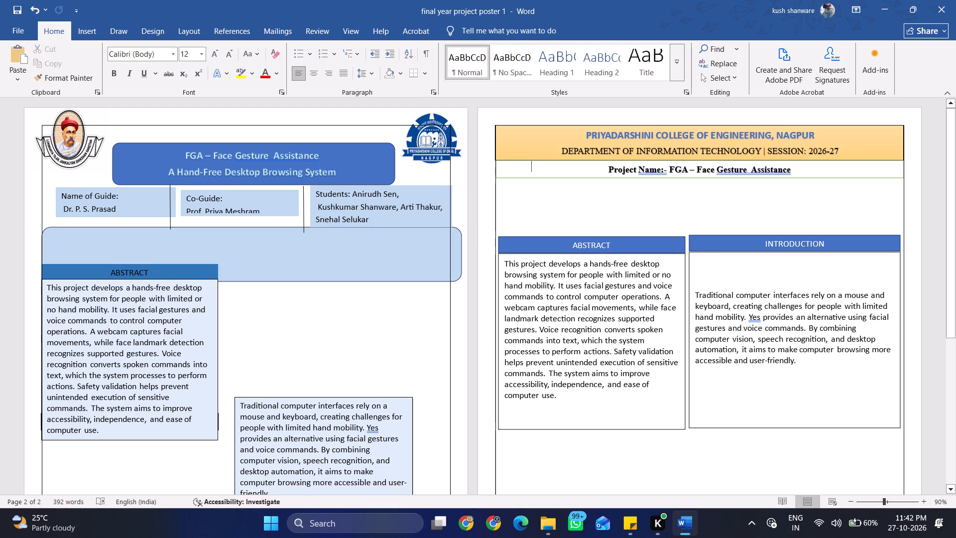
{"action": "left_click", "coordinate": [547, 204]}
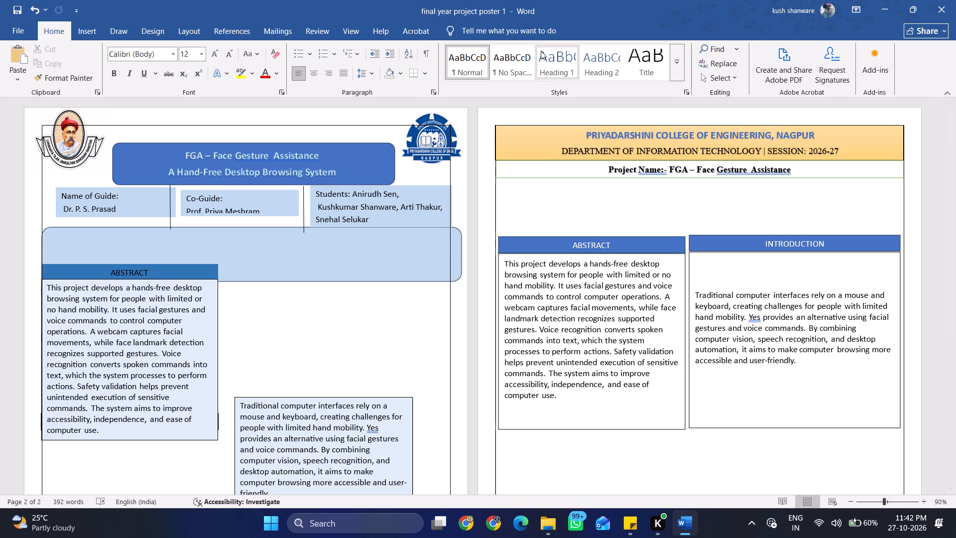
{"action": "left_click", "coordinate": [94, 31]}
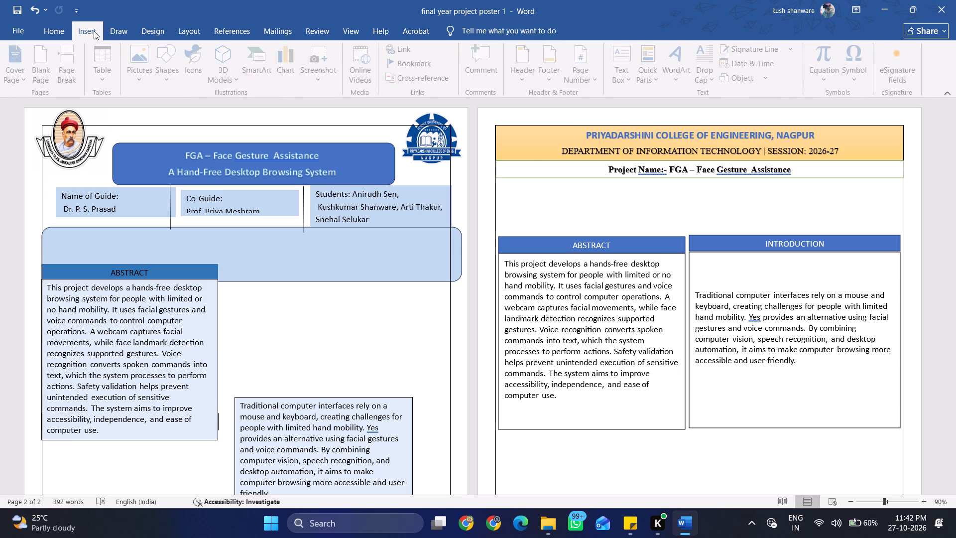
{"action": "left_click", "coordinate": [629, 62]}
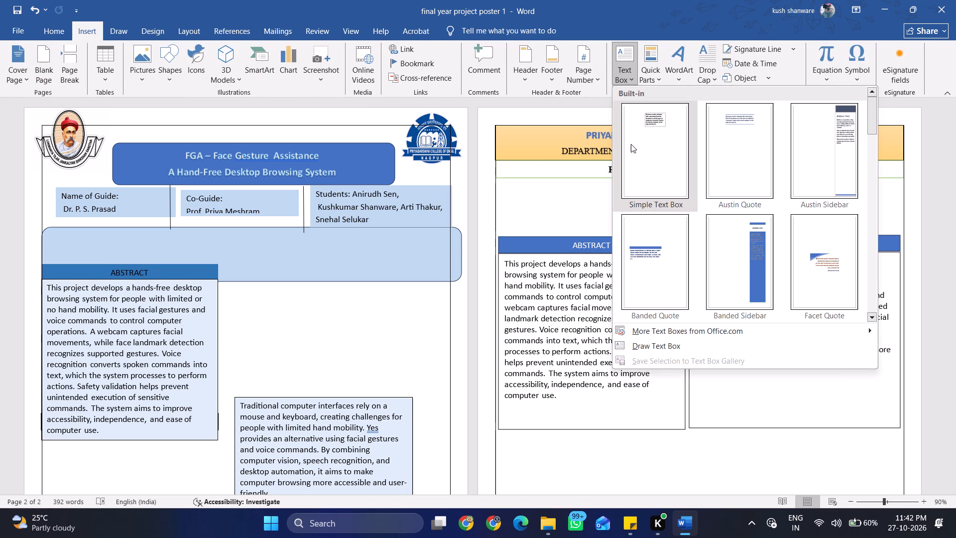
{"action": "left_click", "coordinate": [647, 144]}
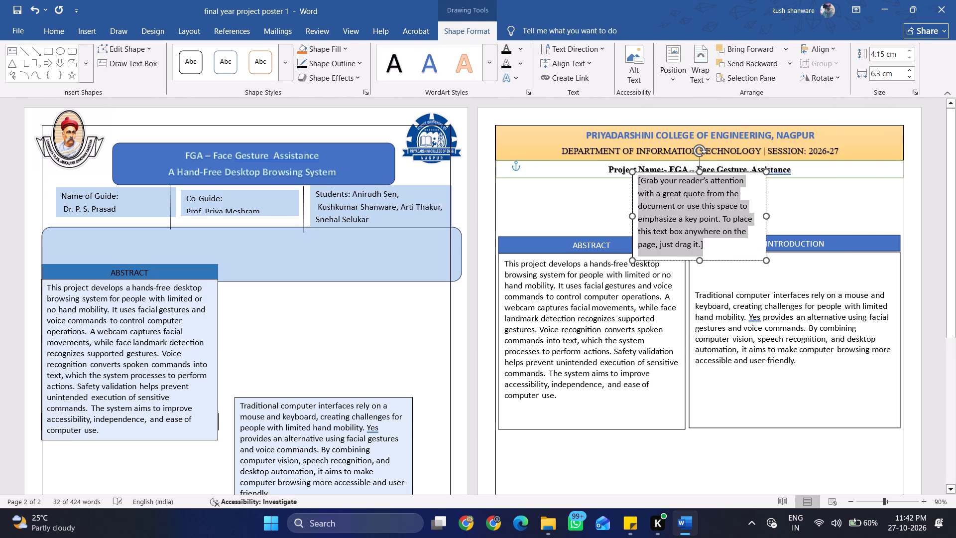
{"action": "left_click", "coordinate": [689, 200]}
{"action": "left_click_drag", "start_coordinate": [768, 216], "coordinate": [783, 216]}
Replace the new text box's placeholder text with the label "Name of Guide :-".
{"action": "left_click", "coordinate": [728, 214]}
{"action": "key", "text": "ctrl+a"}
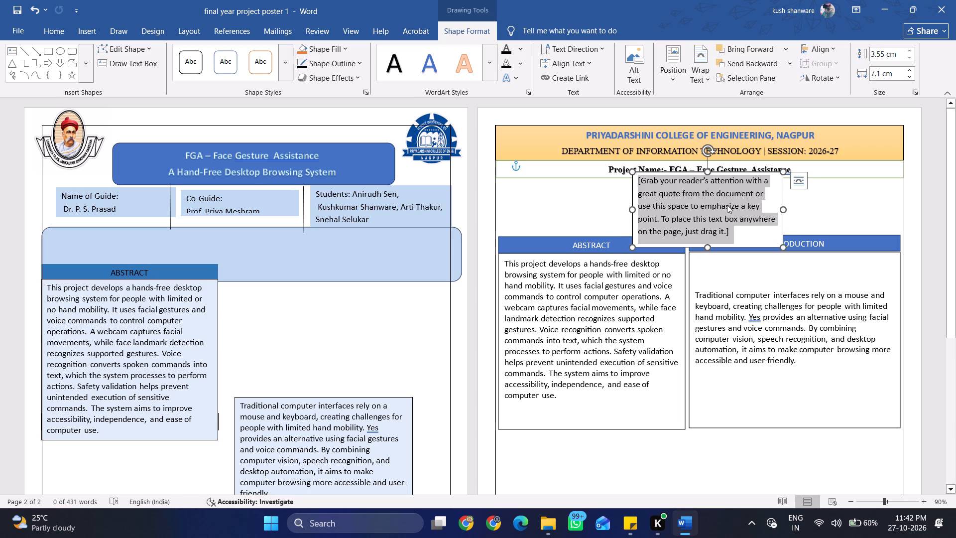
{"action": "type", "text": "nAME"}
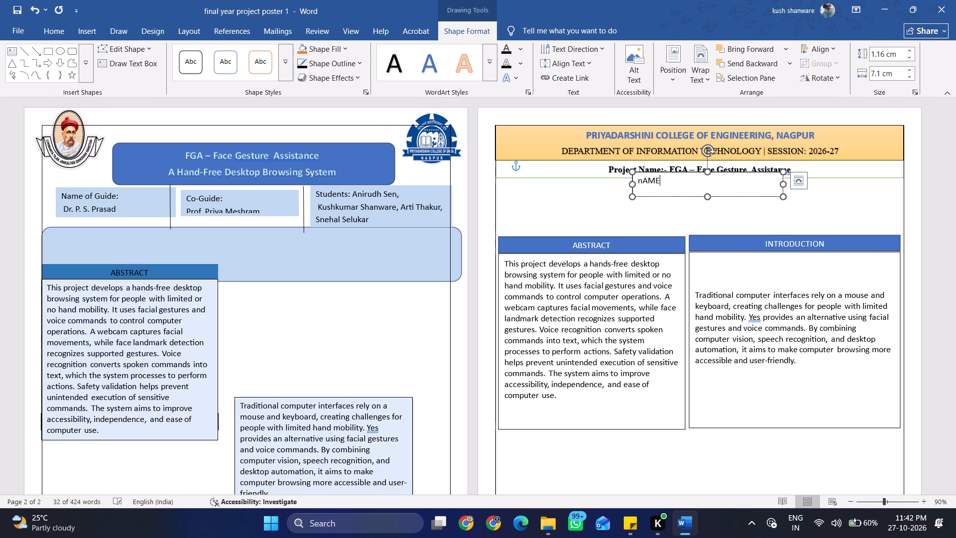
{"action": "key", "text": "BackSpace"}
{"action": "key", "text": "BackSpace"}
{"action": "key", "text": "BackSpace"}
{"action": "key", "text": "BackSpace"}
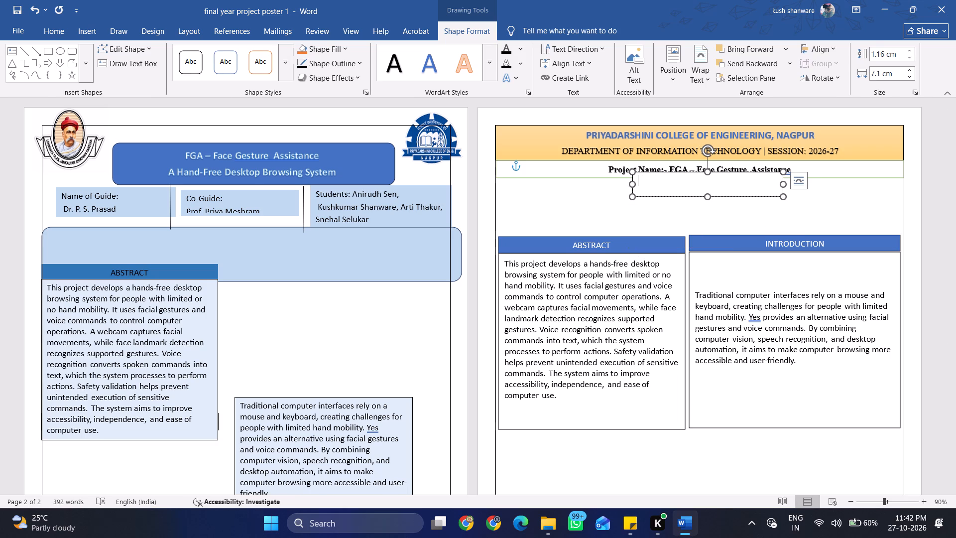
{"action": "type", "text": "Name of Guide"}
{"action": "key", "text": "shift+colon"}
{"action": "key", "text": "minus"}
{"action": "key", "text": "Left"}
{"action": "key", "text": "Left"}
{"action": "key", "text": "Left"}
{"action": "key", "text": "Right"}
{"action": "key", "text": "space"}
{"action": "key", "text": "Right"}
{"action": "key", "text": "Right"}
Add the guide's title and name after the label, matching the guide entry on page one.
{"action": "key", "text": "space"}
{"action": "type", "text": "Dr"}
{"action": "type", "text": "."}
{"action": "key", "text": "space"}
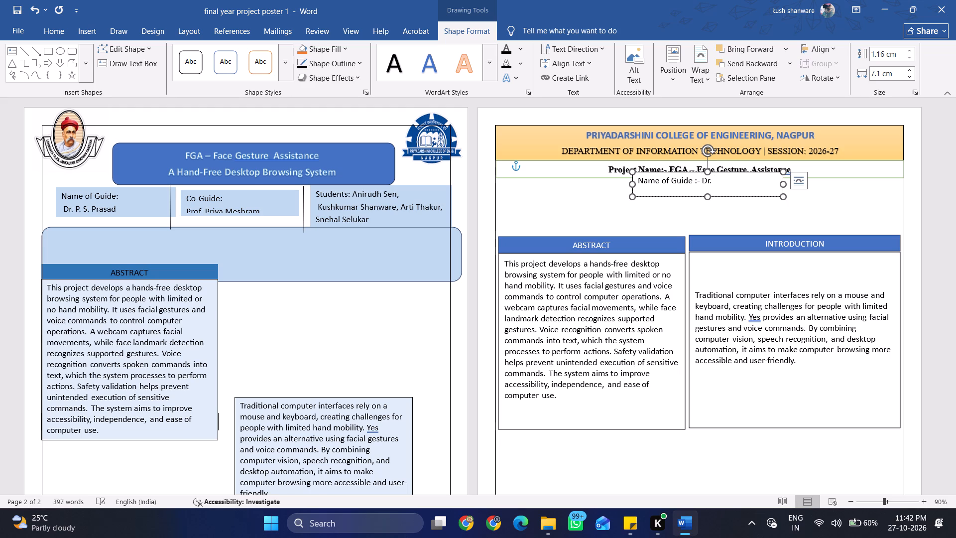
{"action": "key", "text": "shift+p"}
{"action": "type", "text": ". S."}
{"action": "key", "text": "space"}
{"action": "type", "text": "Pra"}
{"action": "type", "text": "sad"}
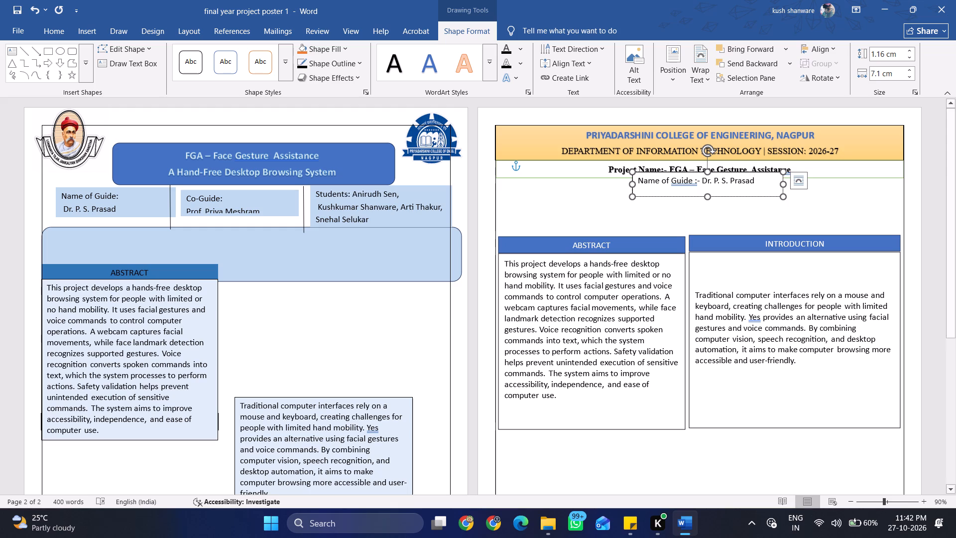
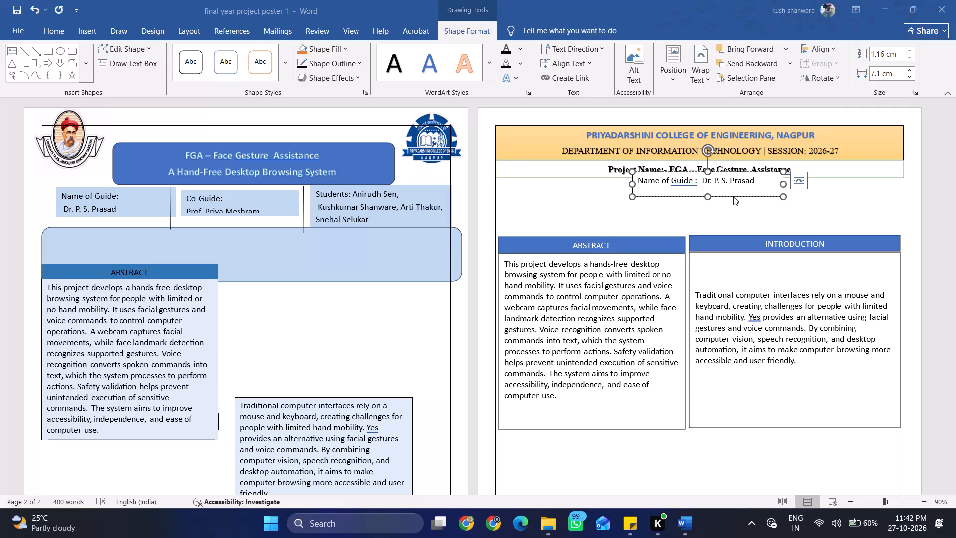
Move the guide text box against page two's left border, directly below the project name line.
{"action": "left_click_drag", "start_coordinate": [733, 196], "coordinate": [723, 202]}
{"action": "left_click_drag", "start_coordinate": [767, 173], "coordinate": [768, 174]}
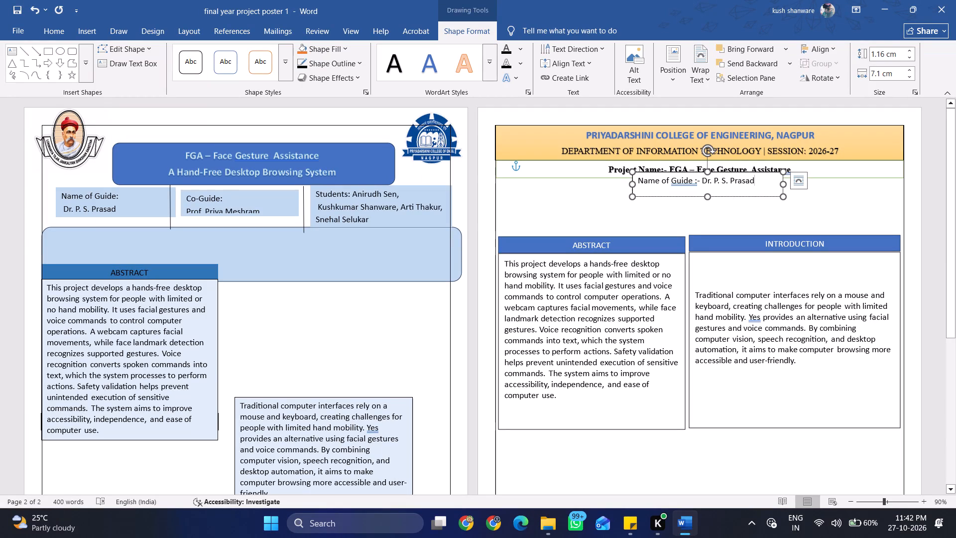
{"action": "left_click_drag", "start_coordinate": [768, 174], "coordinate": [632, 180]}
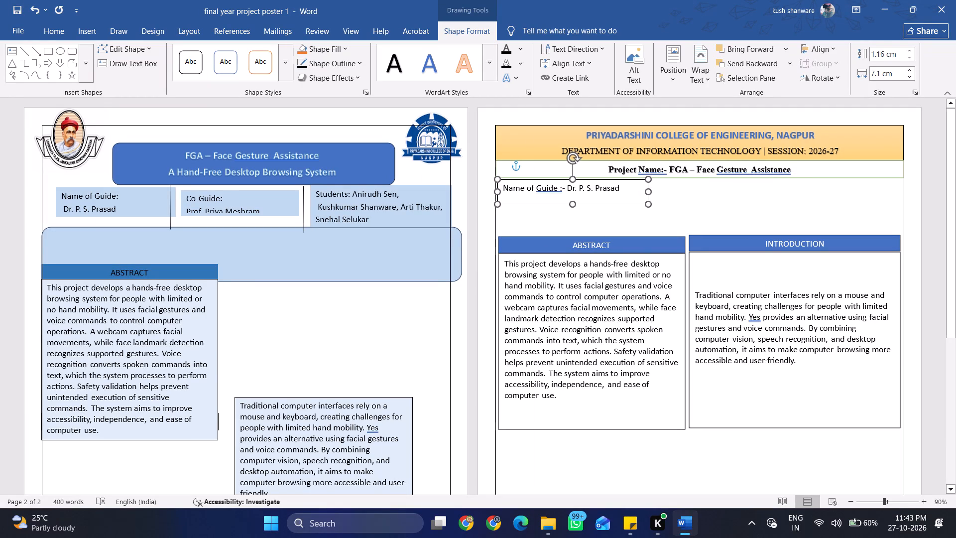
{"action": "left_click_drag", "start_coordinate": [632, 180], "coordinate": [630, 180]}
Add a second line to the guide text box with the label "Co-Guide:".
{"action": "left_click", "coordinate": [622, 187]}
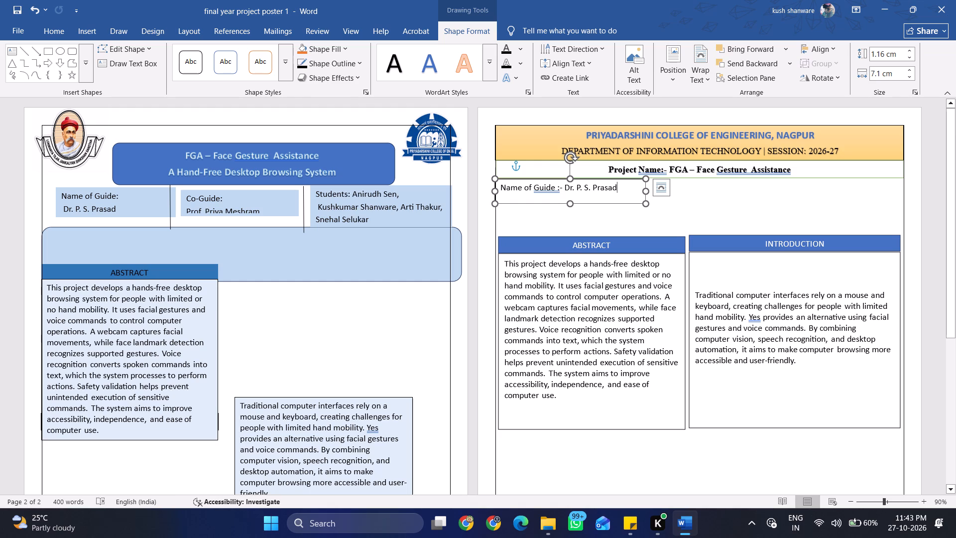
{"action": "key", "text": "Return"}
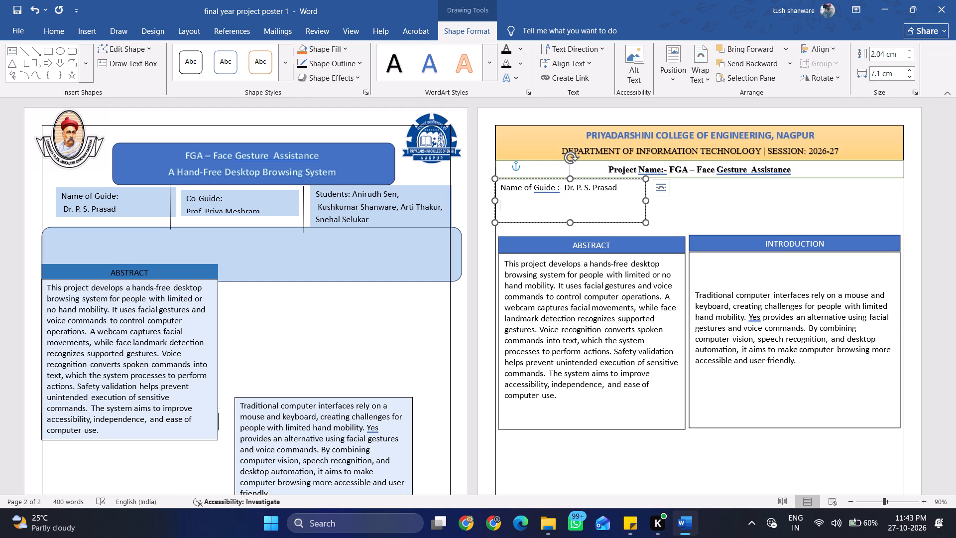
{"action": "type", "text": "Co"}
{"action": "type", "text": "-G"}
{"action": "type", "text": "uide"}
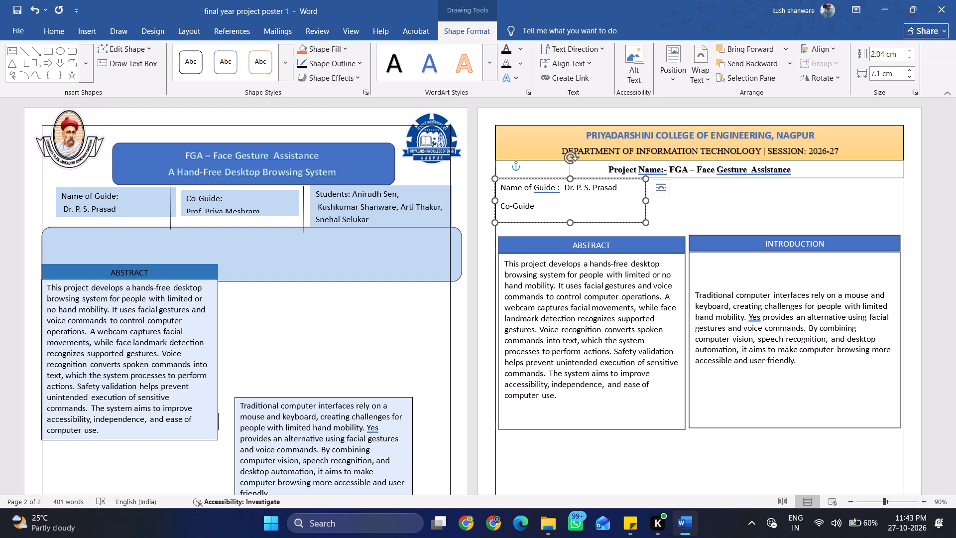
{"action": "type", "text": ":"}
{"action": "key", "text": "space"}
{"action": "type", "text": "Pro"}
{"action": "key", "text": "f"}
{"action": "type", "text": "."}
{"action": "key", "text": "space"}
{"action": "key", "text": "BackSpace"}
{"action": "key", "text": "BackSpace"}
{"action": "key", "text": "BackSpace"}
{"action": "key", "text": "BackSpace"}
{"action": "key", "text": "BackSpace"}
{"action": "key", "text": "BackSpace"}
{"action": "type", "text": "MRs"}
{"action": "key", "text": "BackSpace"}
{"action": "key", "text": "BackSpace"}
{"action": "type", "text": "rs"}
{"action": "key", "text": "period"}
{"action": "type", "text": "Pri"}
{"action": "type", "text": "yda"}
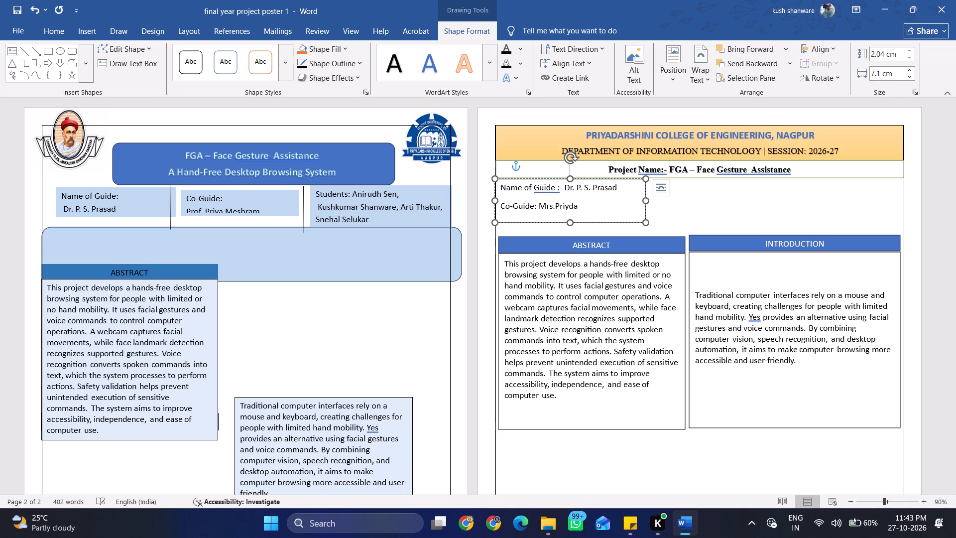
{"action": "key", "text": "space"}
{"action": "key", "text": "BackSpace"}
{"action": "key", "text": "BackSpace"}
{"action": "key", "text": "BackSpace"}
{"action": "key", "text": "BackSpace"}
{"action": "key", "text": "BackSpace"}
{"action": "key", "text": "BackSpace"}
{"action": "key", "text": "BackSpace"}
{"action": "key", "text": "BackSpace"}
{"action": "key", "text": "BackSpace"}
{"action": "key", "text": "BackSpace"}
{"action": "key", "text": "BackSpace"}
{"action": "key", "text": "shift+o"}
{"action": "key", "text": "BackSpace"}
Enter the co-guide's first and last name without a title after the "Co-Guide:" label, spelled as on page one.
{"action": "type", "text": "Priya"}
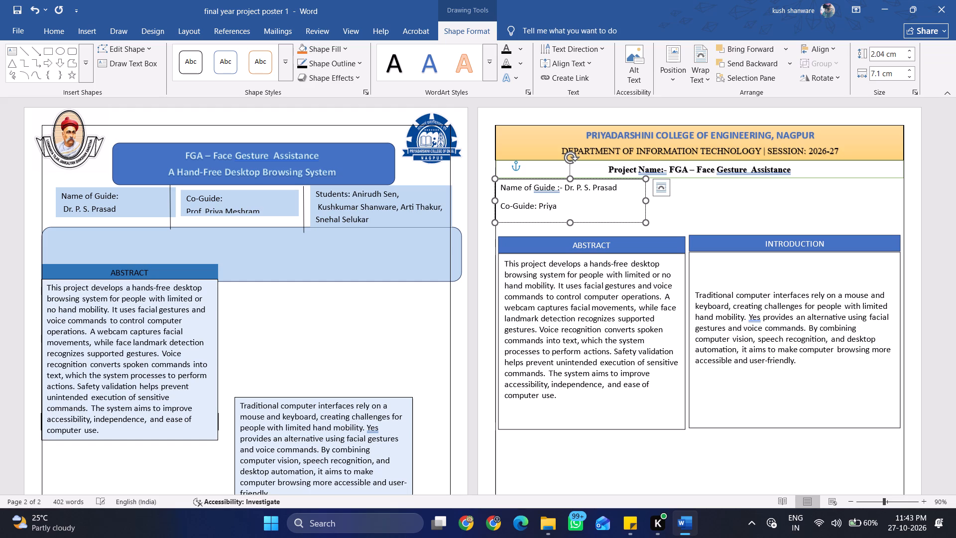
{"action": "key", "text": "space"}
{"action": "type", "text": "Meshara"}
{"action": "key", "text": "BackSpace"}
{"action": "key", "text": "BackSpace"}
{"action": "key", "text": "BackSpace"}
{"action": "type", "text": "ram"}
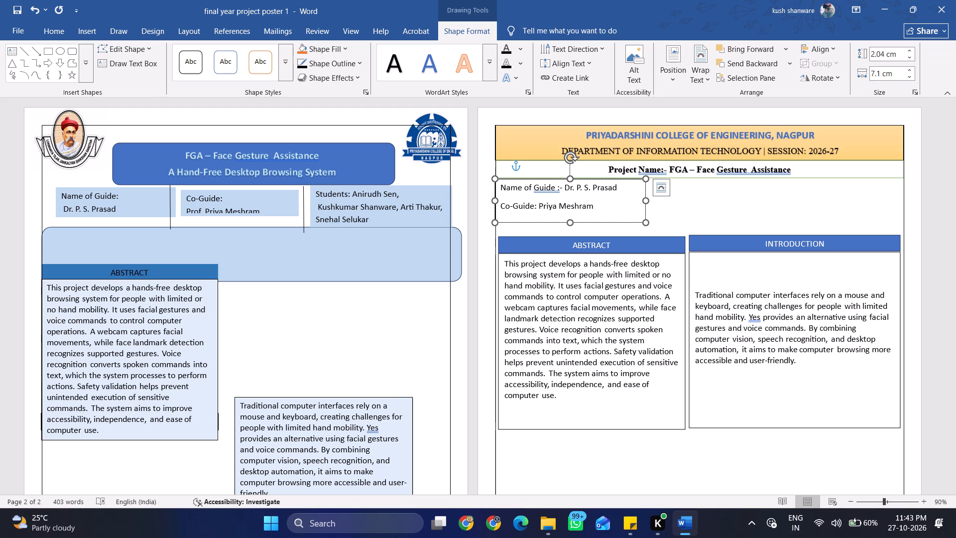
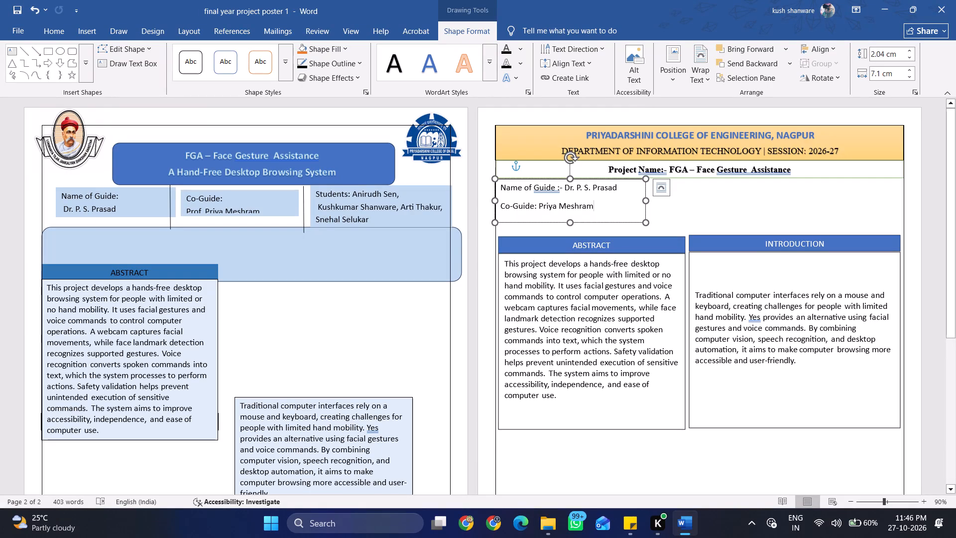
Widen the guide and co-guide text box to about 19.33 cm so it reaches page two's far border.
{"action": "left_click_drag", "start_coordinate": [644, 201], "coordinate": [892, 204]}
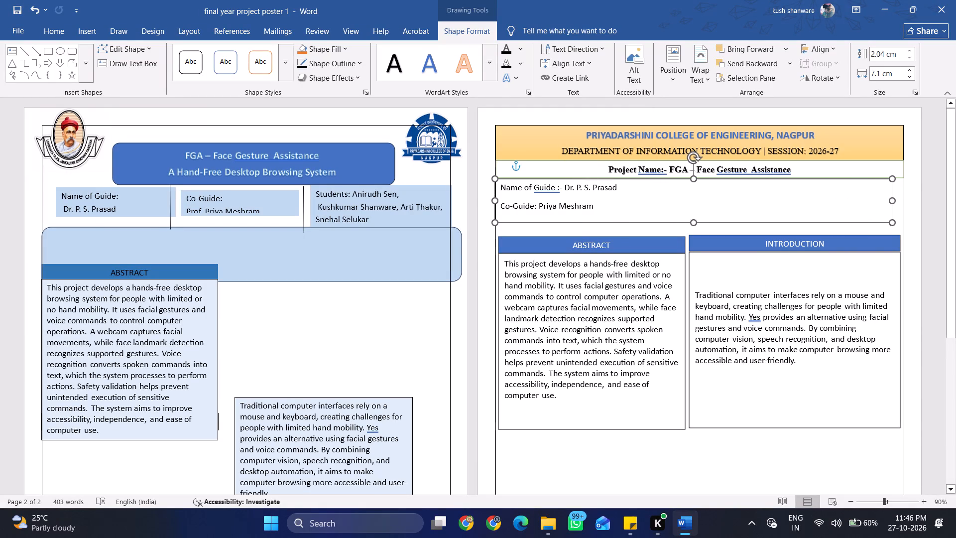
{"action": "left_click_drag", "start_coordinate": [892, 204], "coordinate": [904, 204]}
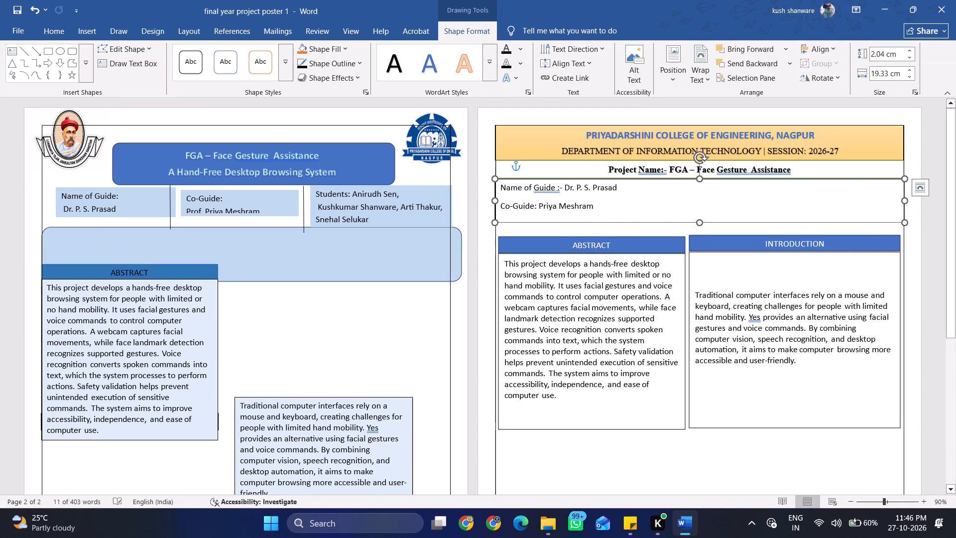
Set the outline colour of the project name box to black.
{"action": "left_click", "coordinate": [876, 172]}
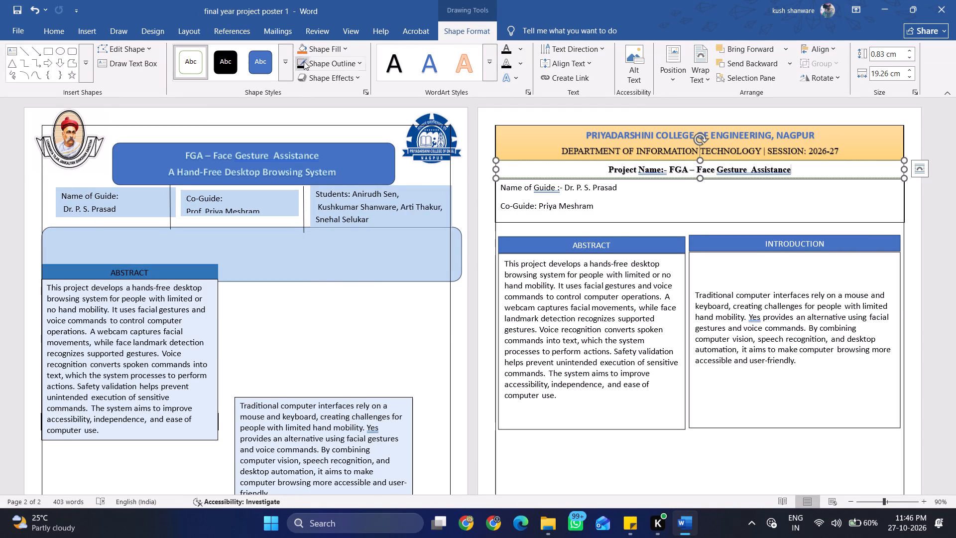
{"action": "left_click", "coordinate": [322, 61]}
{"action": "left_click", "coordinate": [320, 123]}
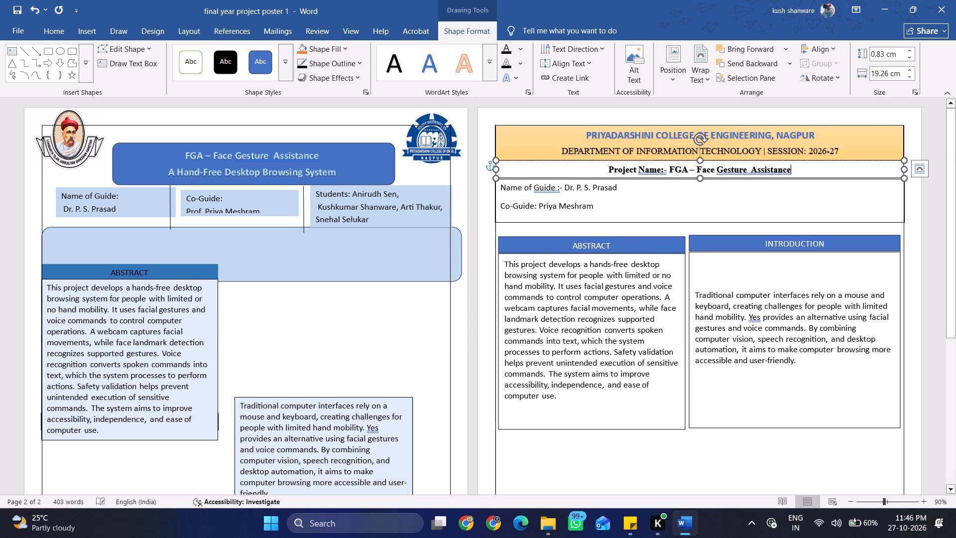
{"action": "left_click", "coordinate": [919, 219]}
Fine-tune both side edges of the guide and co-guide text box to line up with the page border and header boxes.
{"action": "scroll", "coordinate": [872, 213], "scroll_direction": "up", "scroll_amount": 2, "text": "ctrl"}
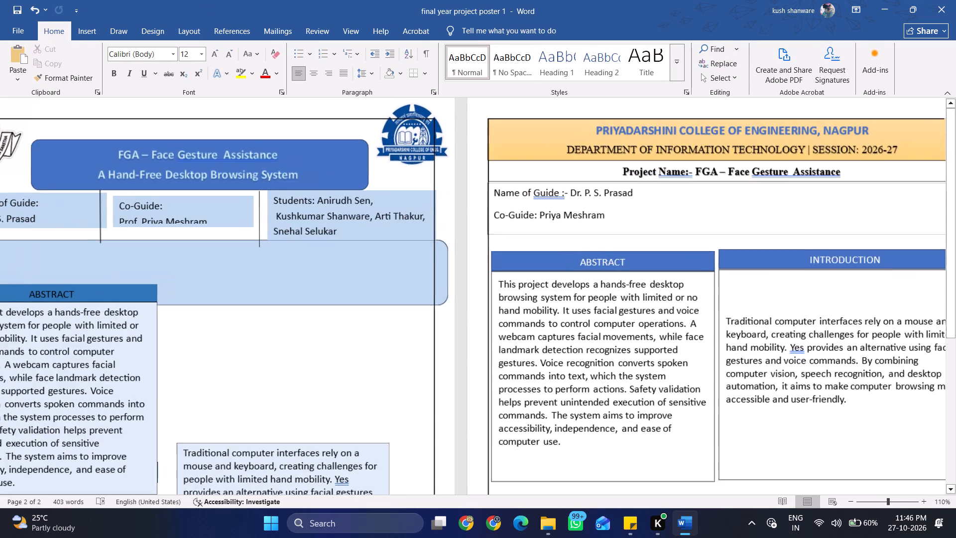
{"action": "left_click", "coordinate": [621, 210]}
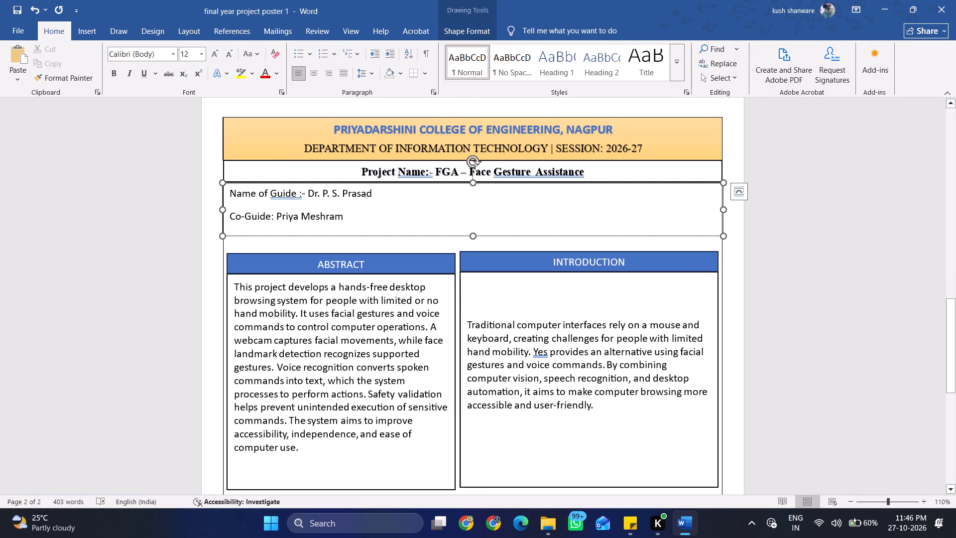
{"action": "left_click", "coordinate": [723, 211]}
{"action": "right_click", "coordinate": [722, 211]}
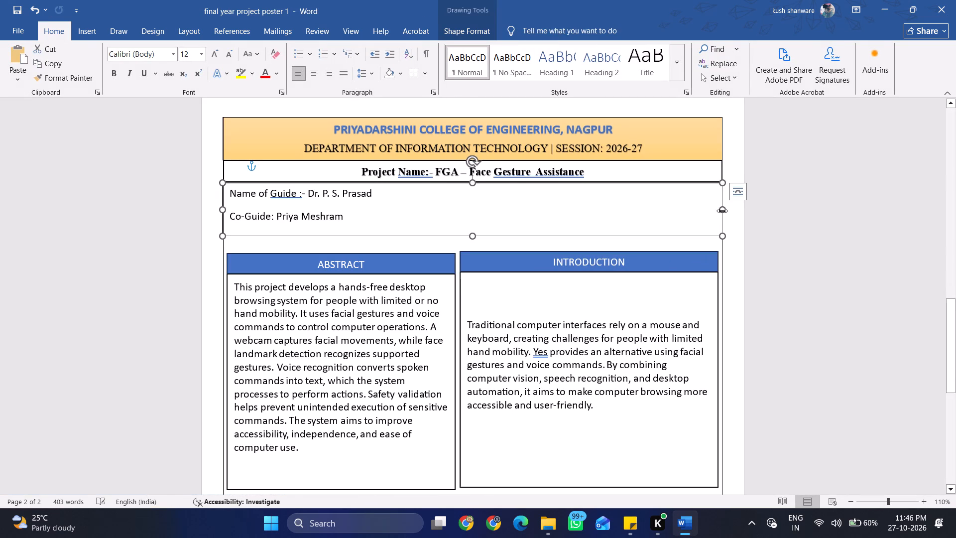
{"action": "left_click", "coordinate": [735, 213]}
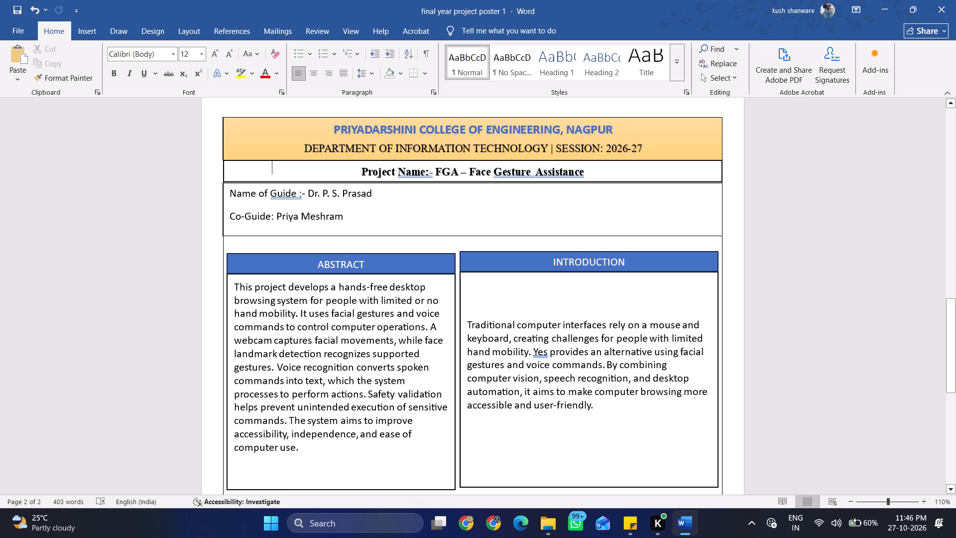
{"action": "left_click", "coordinate": [226, 202]}
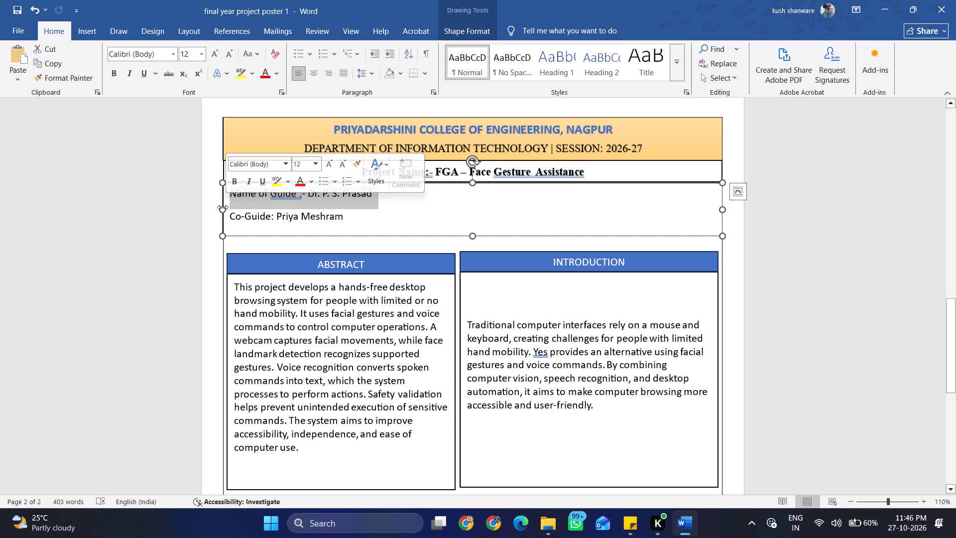
{"action": "left_click", "coordinate": [223, 207]}
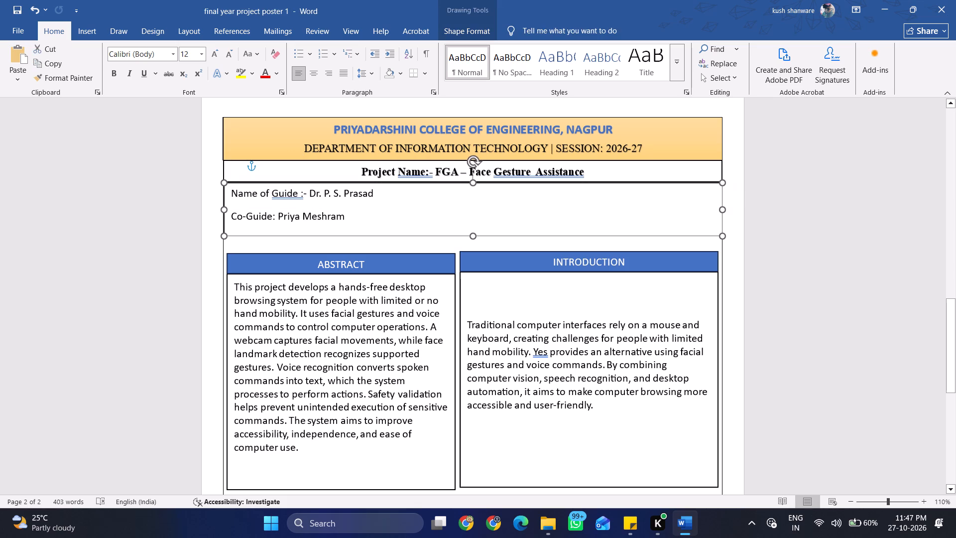
{"action": "left_click", "coordinate": [307, 218]}
{"action": "left_click", "coordinate": [156, 225]}
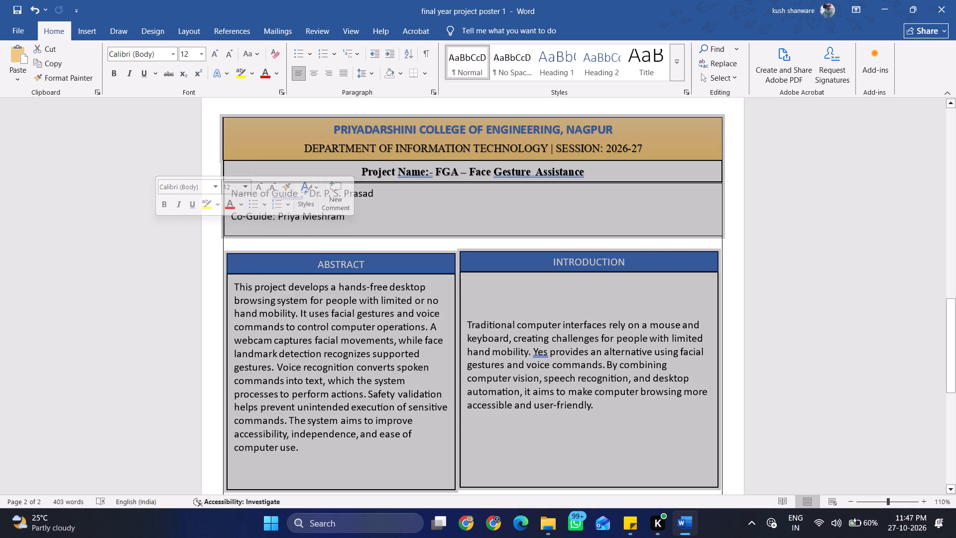
{"action": "left_click", "coordinate": [187, 245]}
{"action": "left_click", "coordinate": [768, 254]}
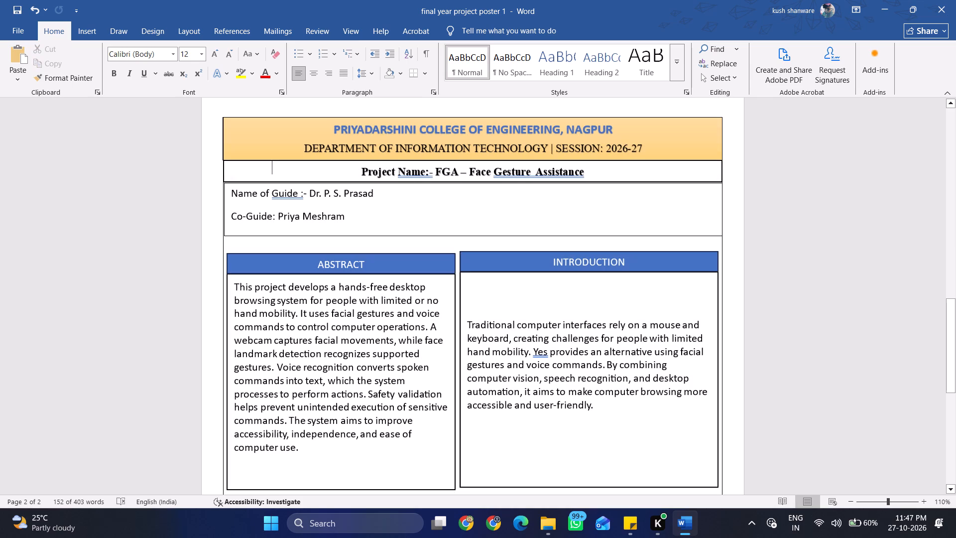
Add the label "Students:" on the guide's name line, set well apart from the guide's name with a wide run of spaces.
{"action": "left_click", "coordinate": [551, 220]}
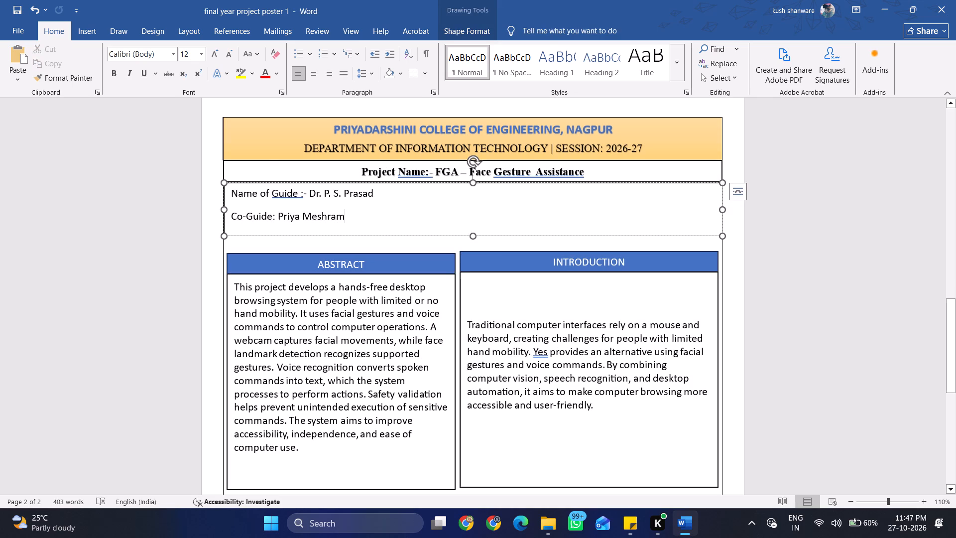
{"action": "left_click", "coordinate": [395, 190]}
{"action": "key", "text": "space"}
{"action": "key", "text": "space"}
{"action": "key", "text": "space"}
{"action": "key", "text": "space"}
{"action": "key", "text": "space"}
{"action": "key", "text": "space"}
{"action": "key", "text": "space"}
{"action": "key", "text": "space"}
{"action": "key", "text": "space"}
{"action": "key", "text": "space"}
{"action": "key", "text": "space"}
{"action": "key", "text": "space"}
{"action": "key", "text": "space"}
{"action": "key", "text": "space"}
{"action": "key", "text": "space"}
{"action": "key", "text": "space"}
{"action": "key", "text": "space"}
{"action": "key", "text": "space"}
{"action": "key", "text": "space"}
{"action": "key", "text": "space"}
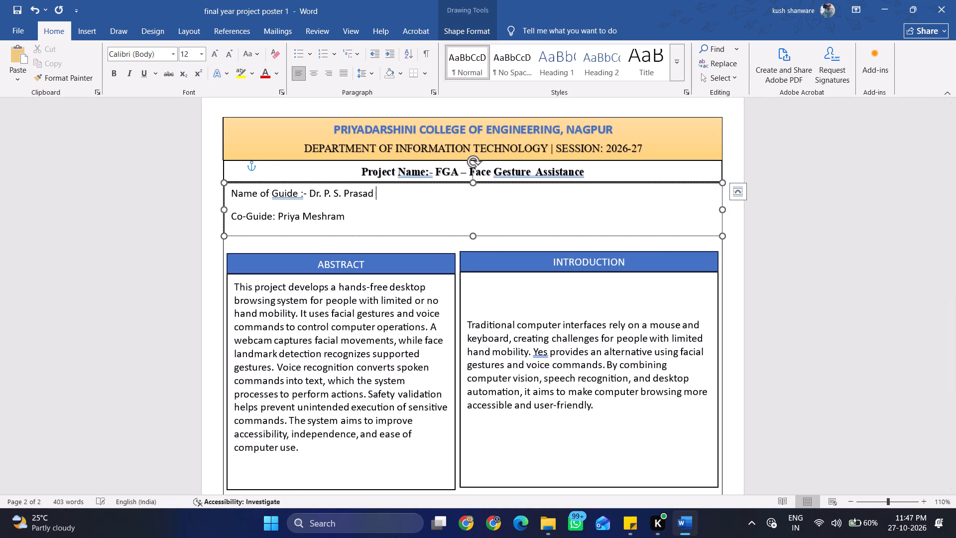
{"action": "key", "text": "space"}
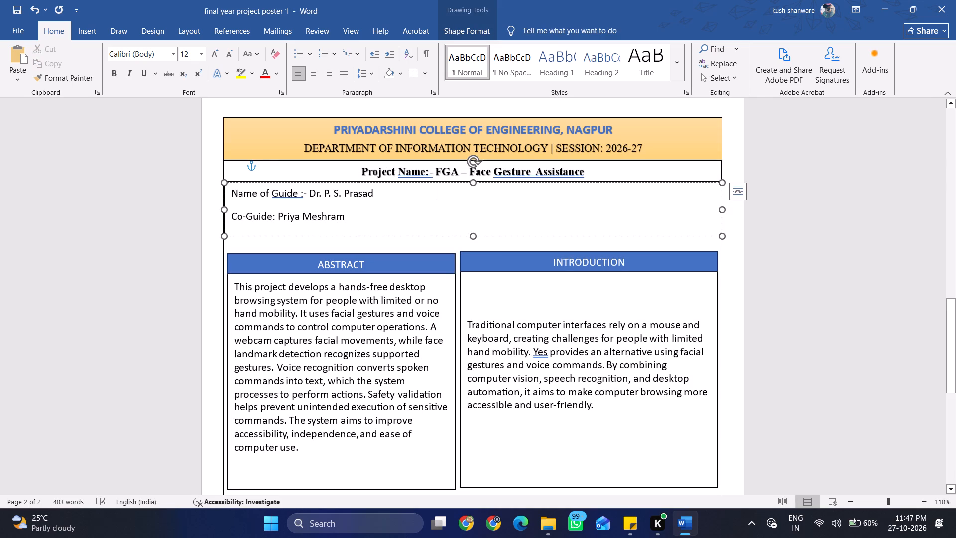
{"action": "type", "text": "Student"}
{"action": "key", "text": "shift+colon"}
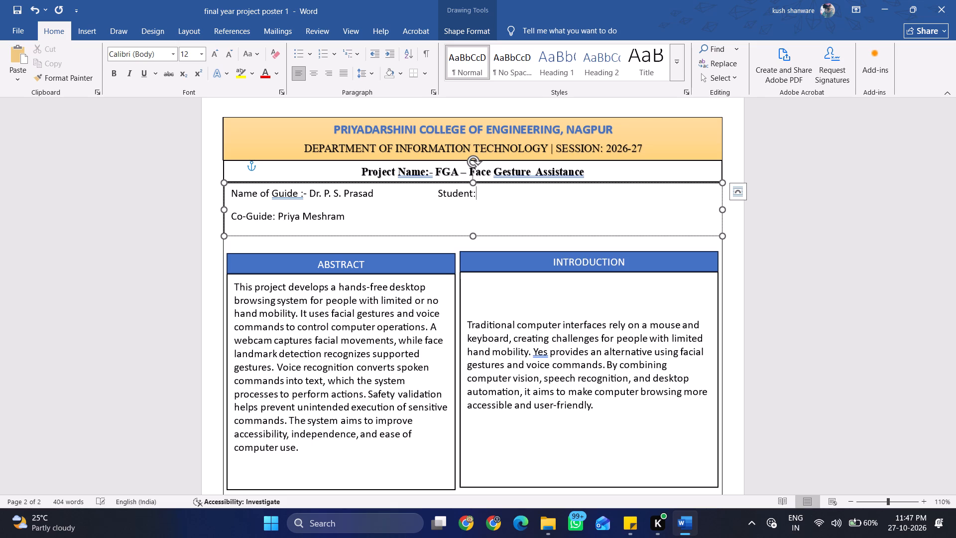
{"action": "key", "text": "BackSpace"}
{"action": "key", "text": "s"}
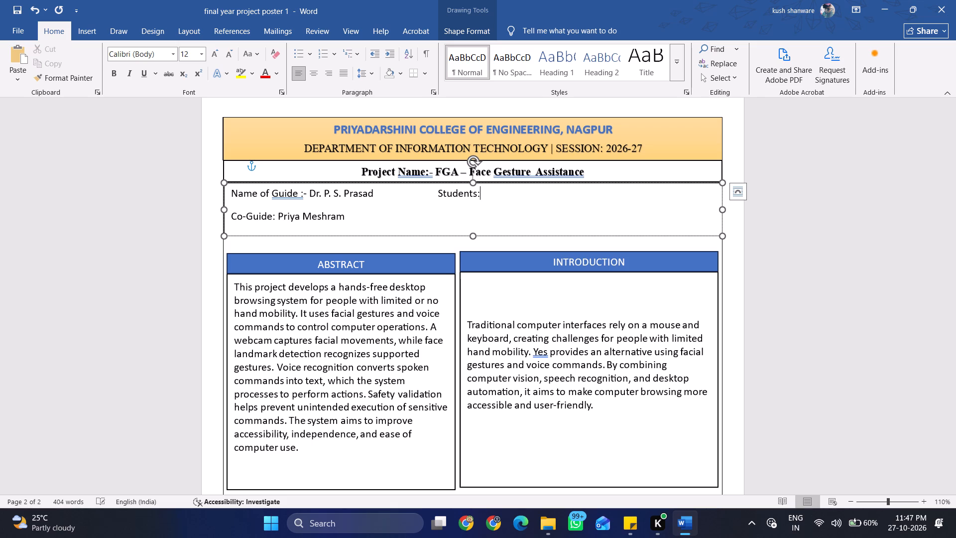
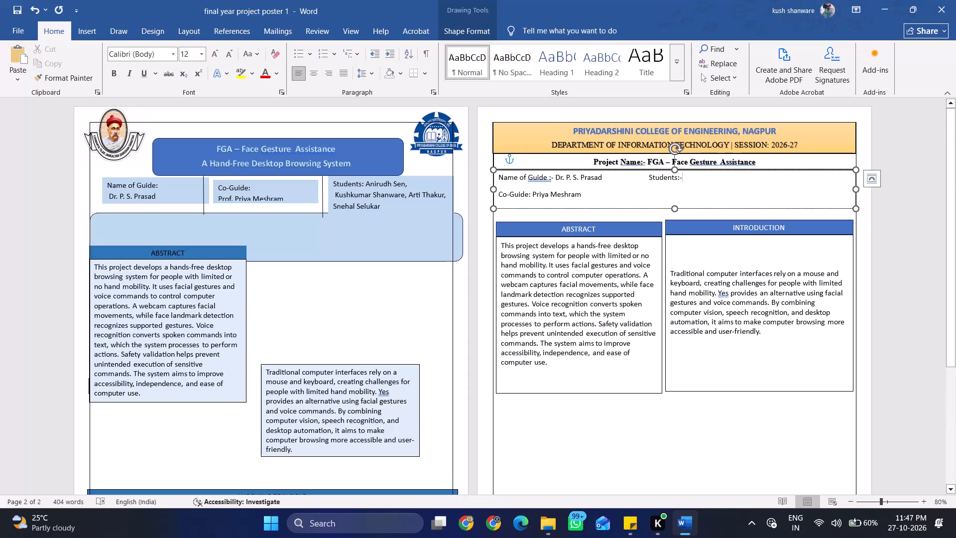
Copy the student names from page one's students box to after the "Students:-" label on page two, set off by two extra spaces.
{"action": "left_click", "coordinate": [369, 190]}
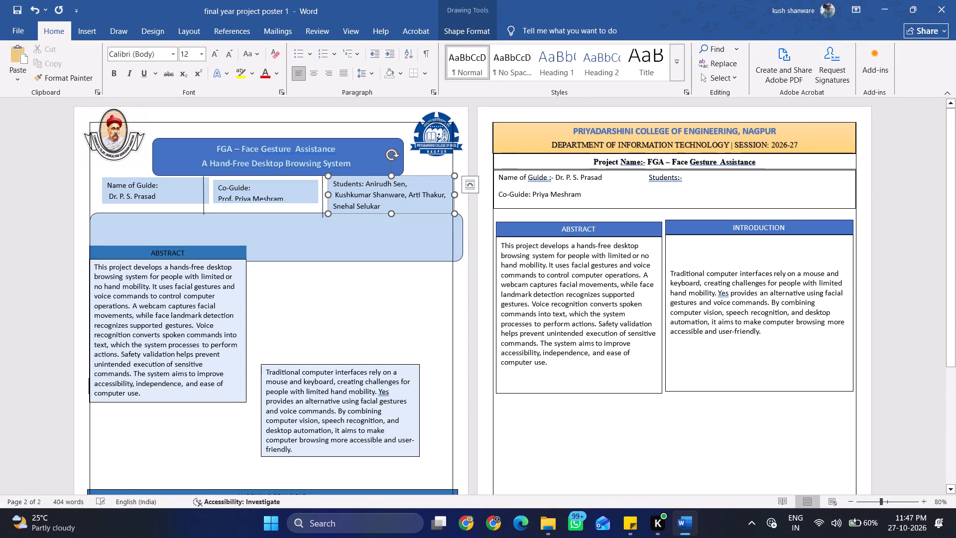
{"action": "left_click_drag", "start_coordinate": [365, 183], "coordinate": [380, 202]}
{"action": "key", "text": "ctrl+c"}
{"action": "left_click", "coordinate": [731, 178]}
{"action": "key", "text": "ctrl+v"}
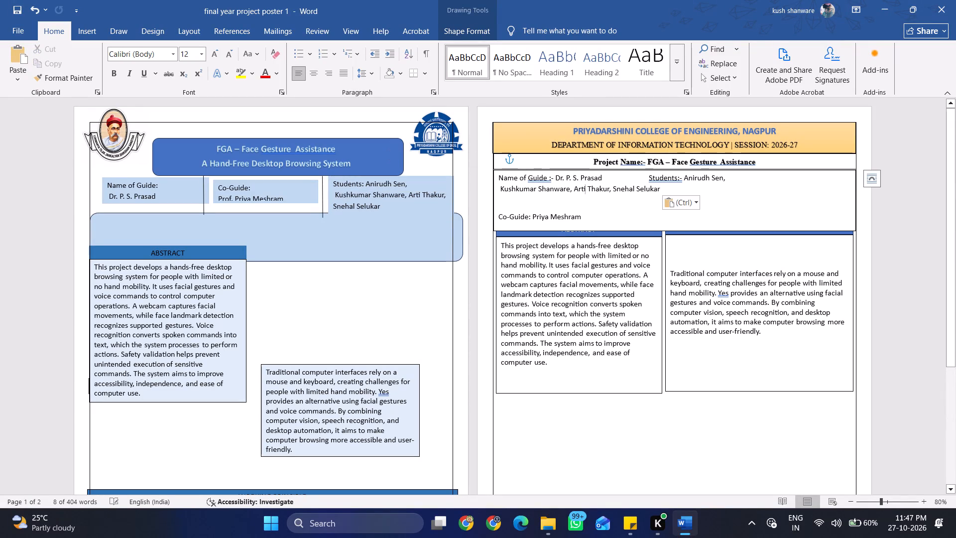
{"action": "left_click", "coordinate": [684, 178]}
{"action": "key", "text": "space"}
{"action": "key", "text": "space"}
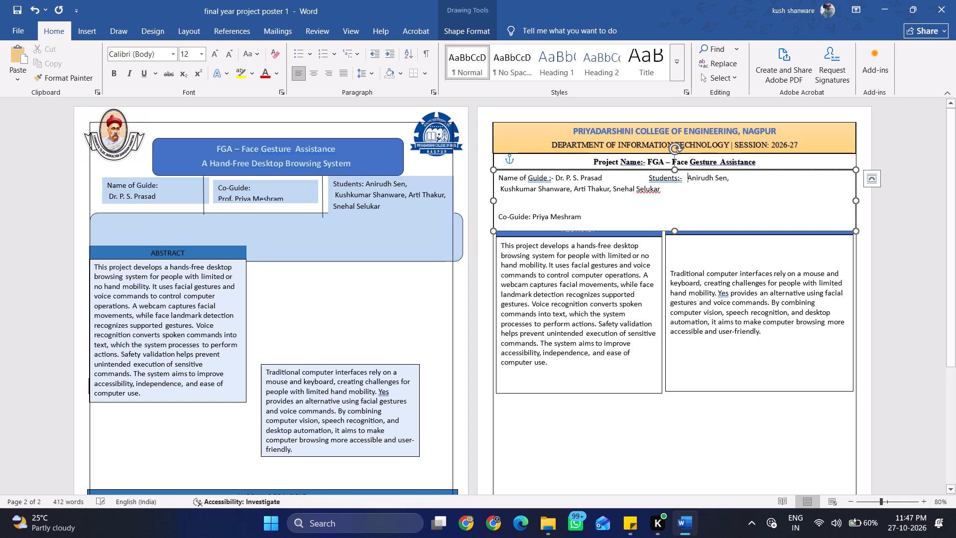
Indent the second line of student names with tabs so it starts beneath the "Students:-" area, away from the left margin.
{"action": "left_click", "coordinate": [502, 186]}
{"action": "key", "text": "Tab"}
{"action": "key", "text": "Tab"}
{"action": "key", "text": "Tab"}
{"action": "key", "text": "Tab"}
{"action": "key", "text": "Tab"}
{"action": "key", "text": "Tab"}
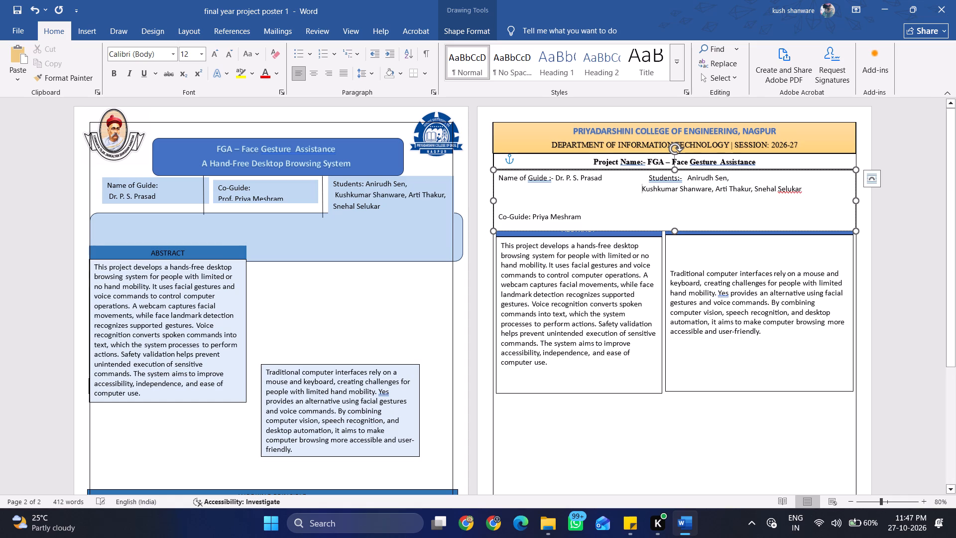
{"action": "key", "text": "Tab"}
{"action": "key", "text": "Tab"}
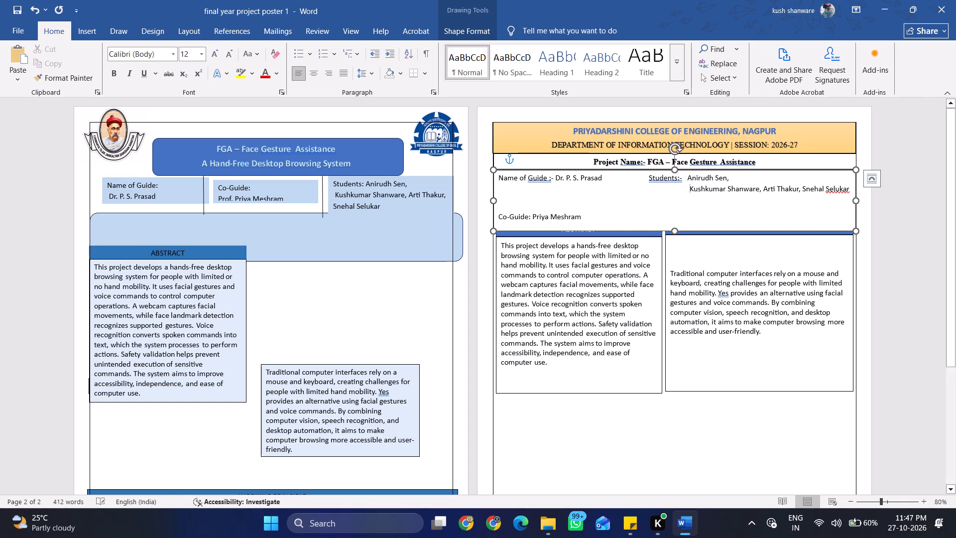
{"action": "key", "text": "Tab"}
{"action": "key", "text": "Tab"}
{"action": "key", "text": "Tab"}
{"action": "key", "text": "Tab"}
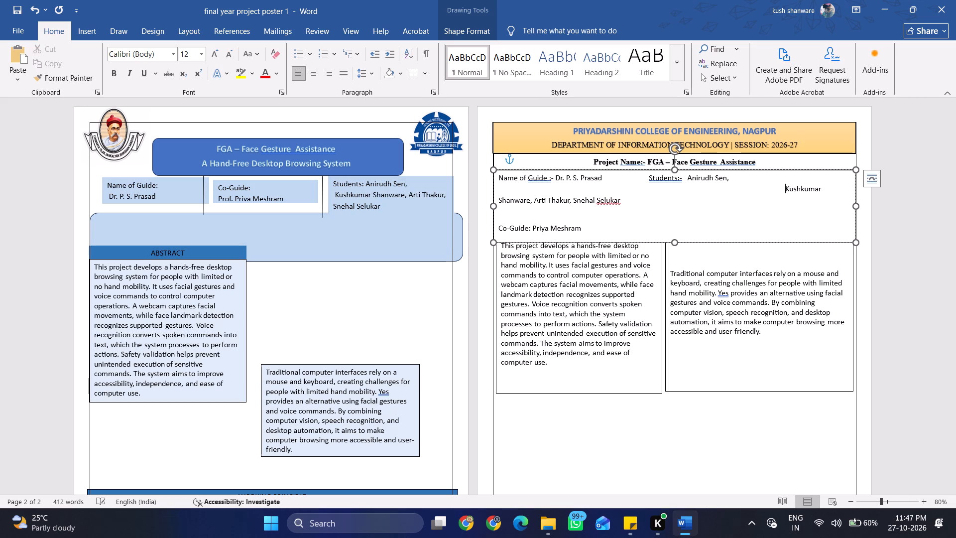
{"action": "key", "text": "Tab"}
{"action": "key", "text": "Tab"}
{"action": "key", "text": "Tab"}
{"action": "key", "text": "Tab"}
{"action": "key", "text": "Tab"}
{"action": "key", "text": "Tab"}
{"action": "key", "text": "Tab"}
{"action": "key", "text": "Tab"}
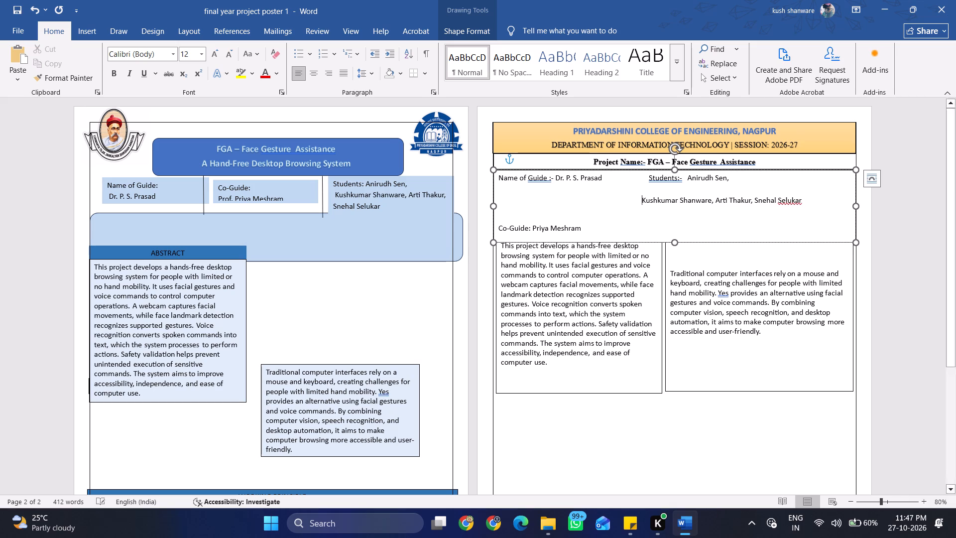
{"action": "key", "text": "Tab"}
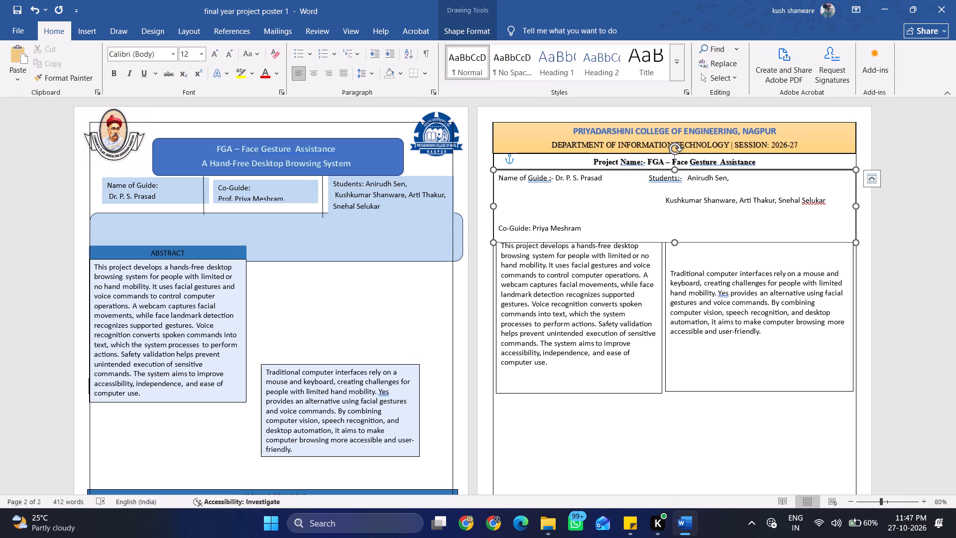
{"action": "key", "text": "BackSpace"}
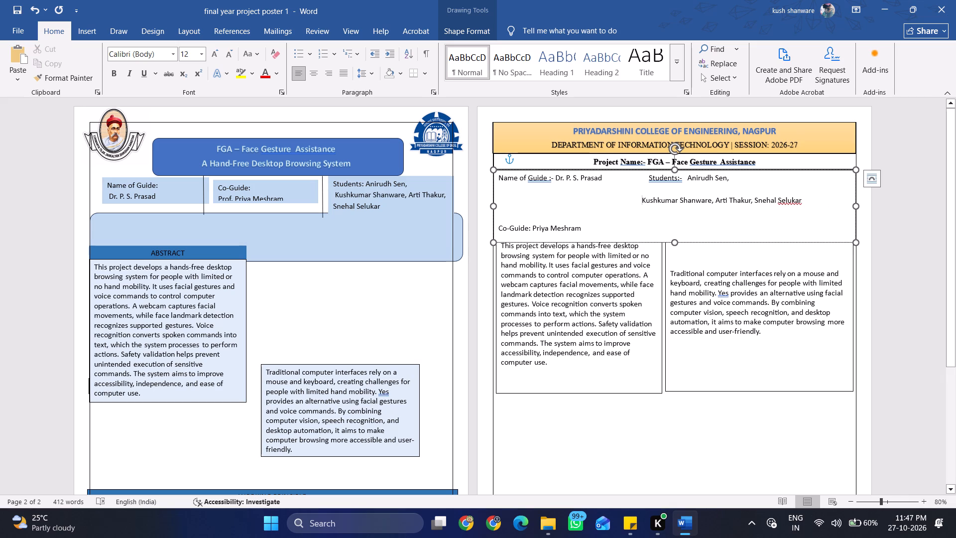
Move the second student's name up to the "Students:-" line, after the first student's name.
{"action": "left_click_drag", "start_coordinate": [641, 200], "coordinate": [669, 201]}
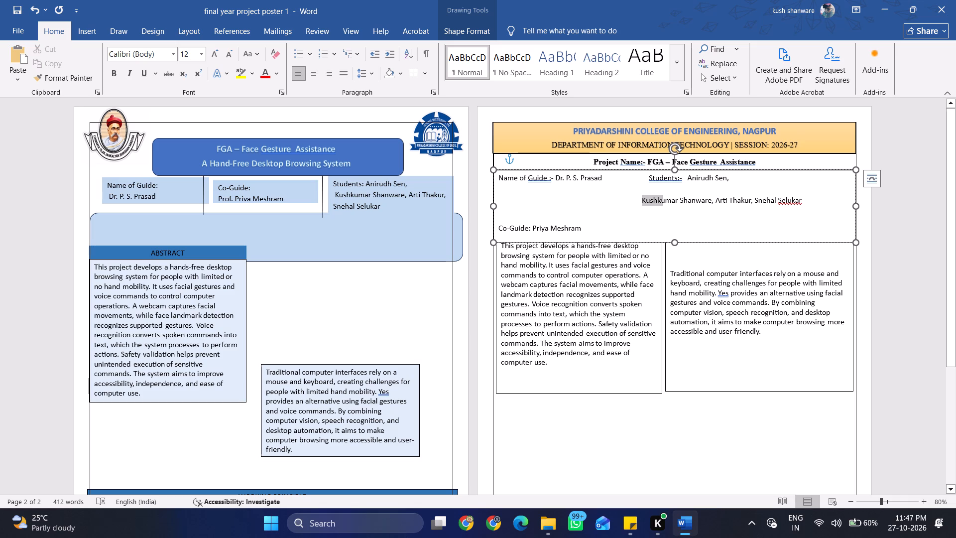
{"action": "left_click_drag", "start_coordinate": [669, 201], "coordinate": [708, 199]}
{"action": "key", "text": "ctrl+x"}
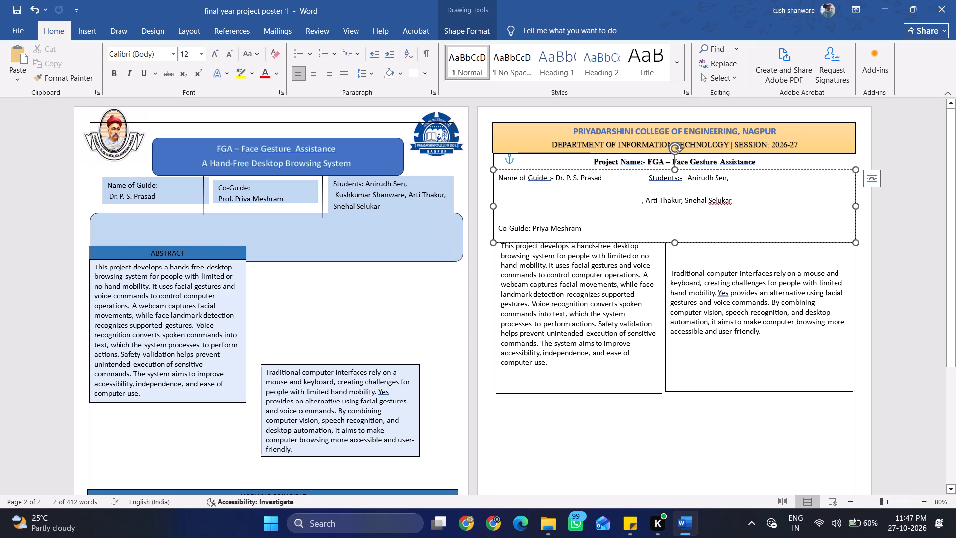
{"action": "left_click", "coordinate": [743, 181]}
{"action": "key", "text": "space"}
{"action": "key", "text": "ctrl+v"}
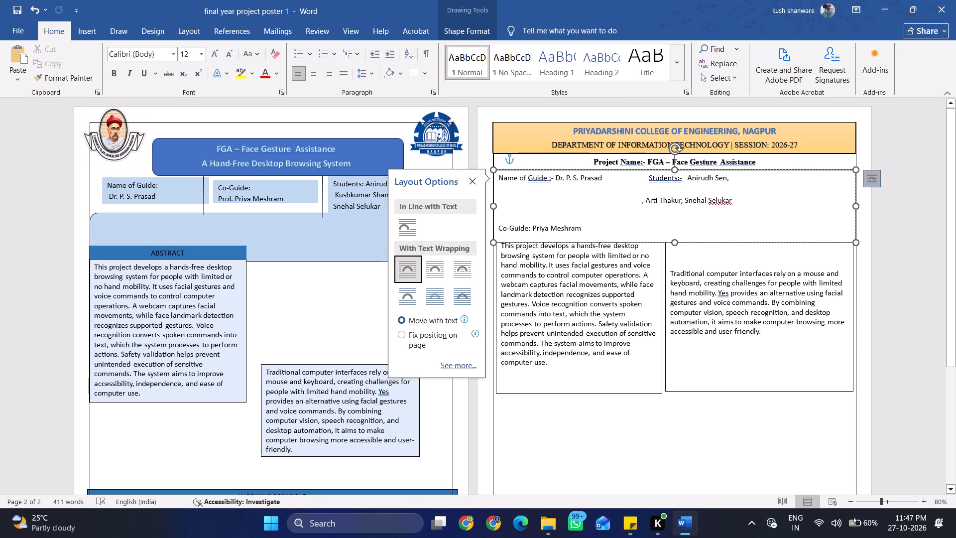
{"action": "left_click", "coordinate": [743, 181]}
{"action": "key", "text": "ctrl+v"}
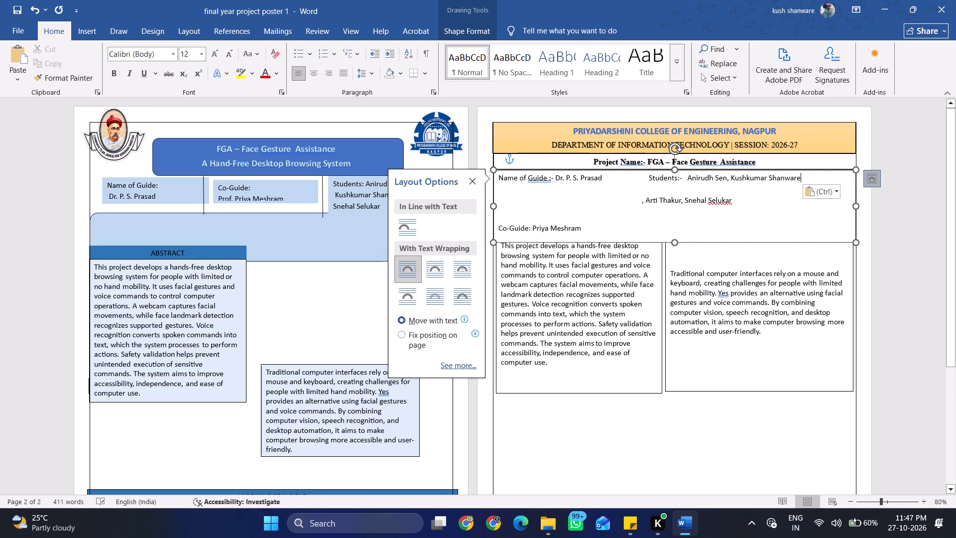
{"action": "left_click", "coordinate": [722, 183]}
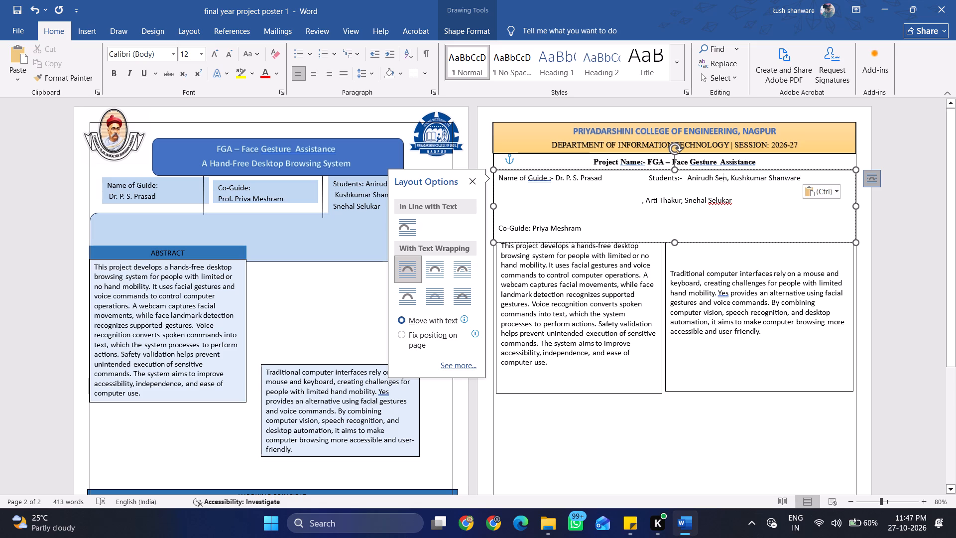
Remove the leading comma and surplus tabs before the third student's name and align it beneath the first student's name.
{"action": "left_click", "coordinate": [645, 198]}
{"action": "key", "text": "BackSpace"}
{"action": "key", "text": "BackSpace"}
{"action": "key", "text": "BackSpace"}
{"action": "key", "text": "BackSpace"}
{"action": "key", "text": "BackSpace"}
{"action": "key", "text": "BackSpace"}
{"action": "key", "text": "BackSpace"}
{"action": "key", "text": "BackSpace"}
{"action": "key", "text": "BackSpace"}
{"action": "key", "text": "BackSpace"}
{"action": "key", "text": "BackSpace"}
{"action": "key", "text": "BackSpace"}
{"action": "key", "text": "BackSpace"}
{"action": "key", "text": "BackSpace"}
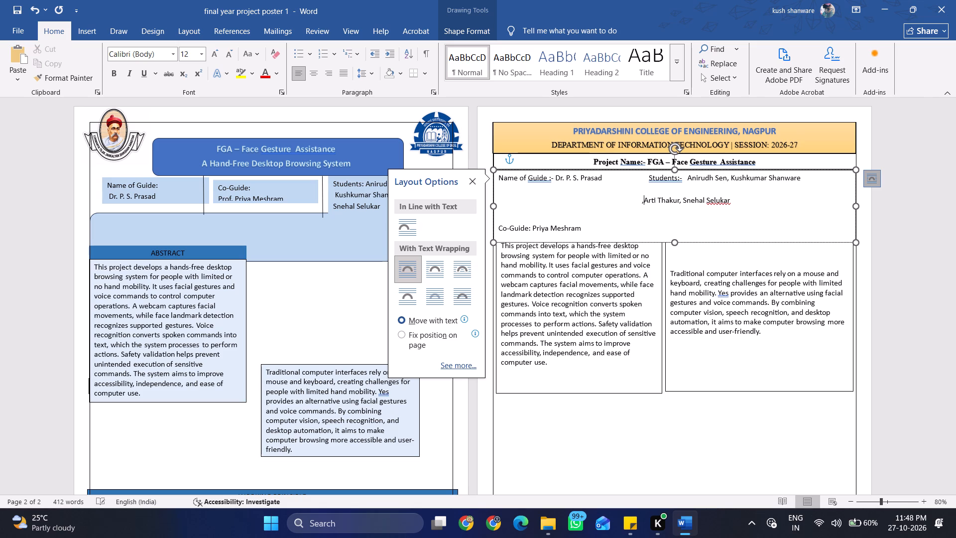
{"action": "key", "text": "BackSpace"}
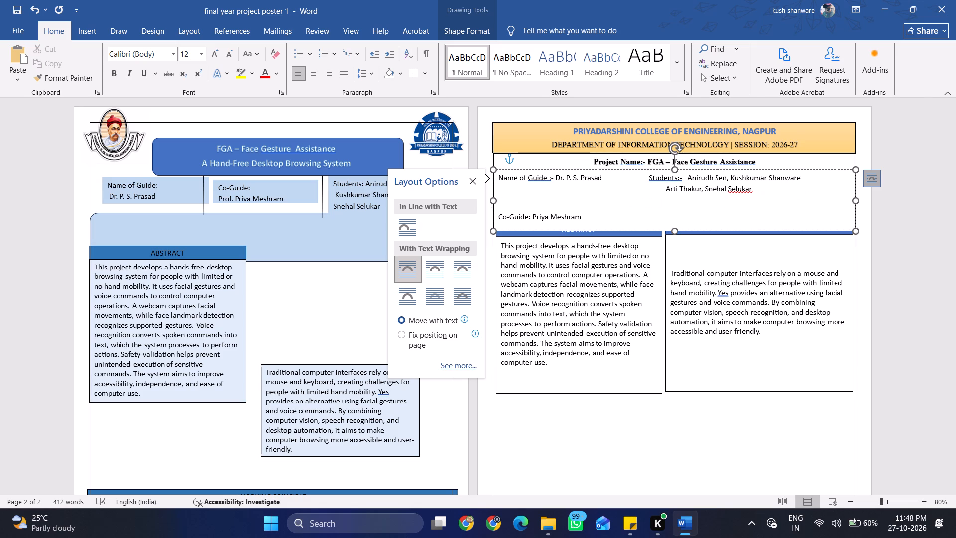
{"action": "key", "text": "space"}
{"action": "key", "text": "space"}
{"action": "key", "text": "space"}
{"action": "key", "text": "space"}
{"action": "key", "text": "space"}
{"action": "key", "text": "space"}
{"action": "key", "text": "space"}
{"action": "key", "text": "space"}
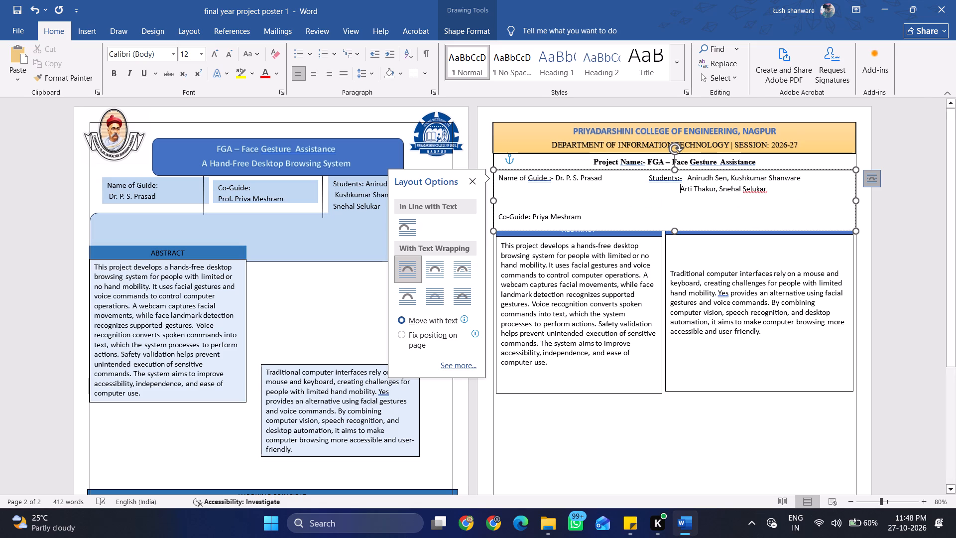
{"action": "key", "text": "space"}
{"action": "key", "text": "space"}
{"action": "key", "text": "space"}
{"action": "key", "text": "space"}
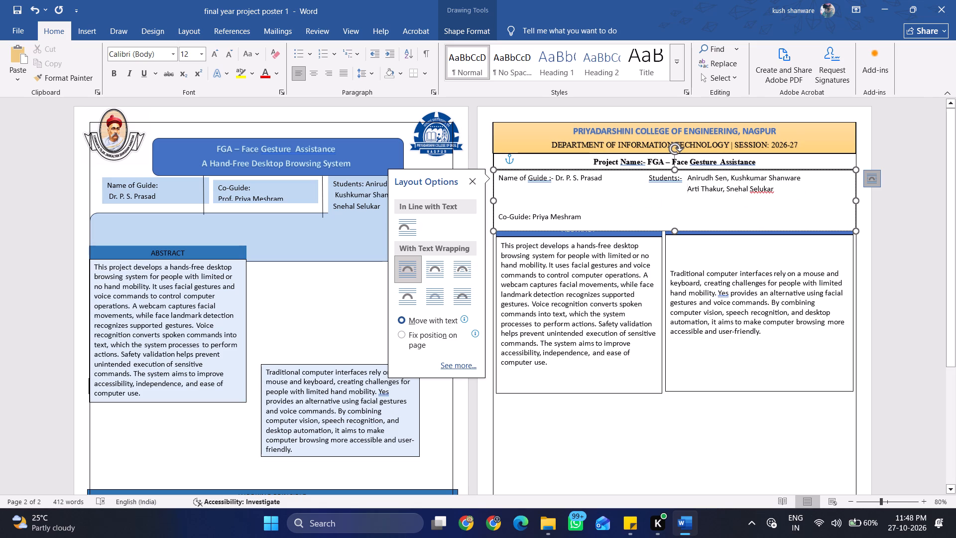
Replace the comma between the third and fourth students' names with a wide run of spaces.
{"action": "left_click", "coordinate": [726, 191]}
{"action": "key", "text": "BackSpace"}
{"action": "key", "text": "BackSpace"}
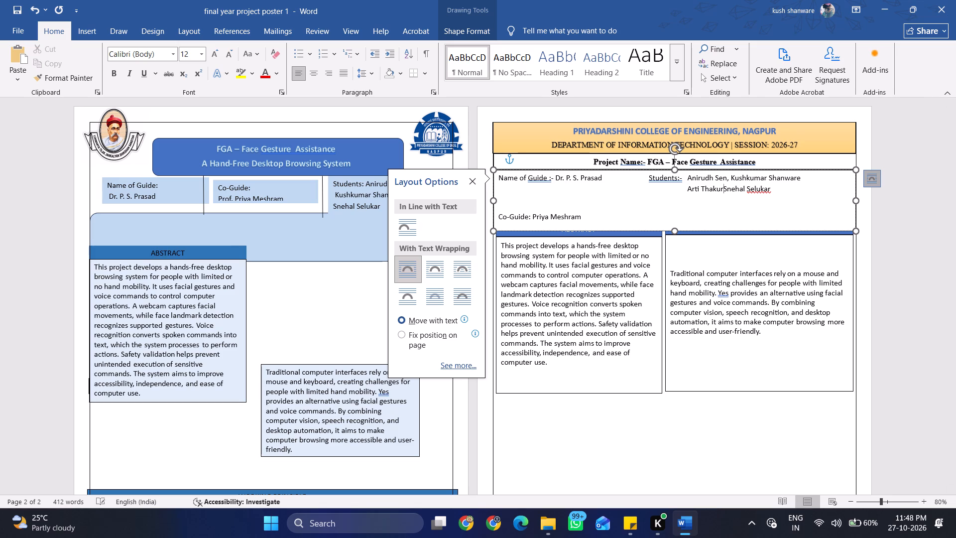
{"action": "key", "text": "space"}
{"action": "key", "text": "space"}
{"action": "key", "text": "space"}
{"action": "key", "text": "space"}
{"action": "key", "text": "space"}
{"action": "key", "text": "space"}
{"action": "key", "text": "space"}
{"action": "key", "text": "space"}
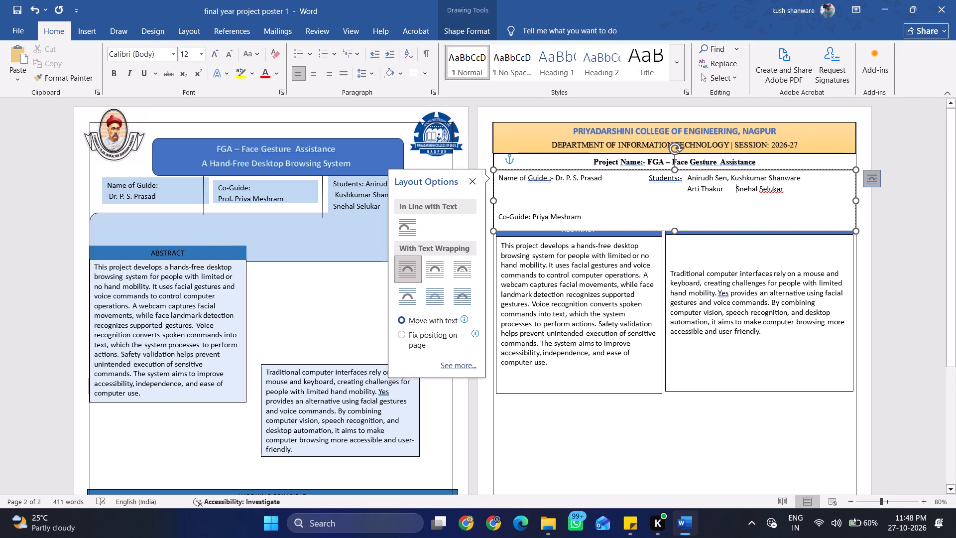
Replace the comma between the first two students' names with a wide gap and align the fourth name beneath the second.
{"action": "left_click", "coordinate": [730, 181]}
{"action": "key", "text": "BackSpace"}
{"action": "key", "text": "BackSpace"}
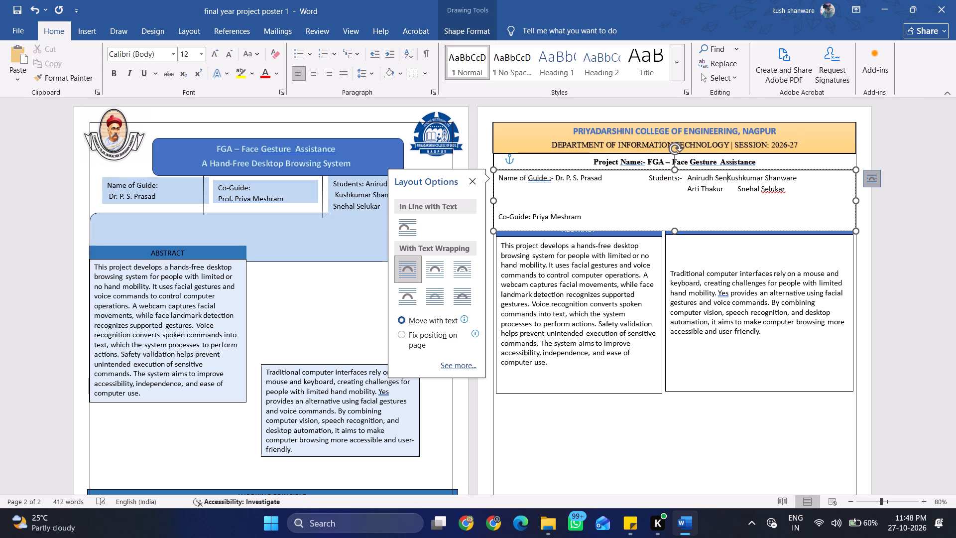
{"action": "key", "text": "space"}
{"action": "key", "text": "space"}
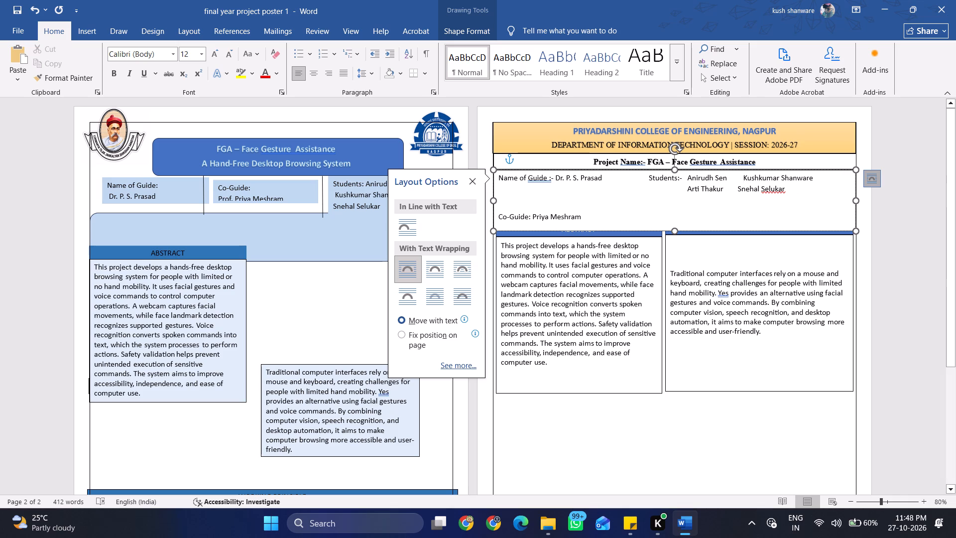
{"action": "left_click", "coordinate": [738, 189]}
{"action": "key", "text": "space"}
{"action": "key", "text": "space"}
{"action": "key", "text": "space"}
Move the co-guide entry up directly beneath the guide's line, onto the same line as the third and fourth students' names.
{"action": "left_click_drag", "start_coordinate": [582, 221], "coordinate": [517, 214]}
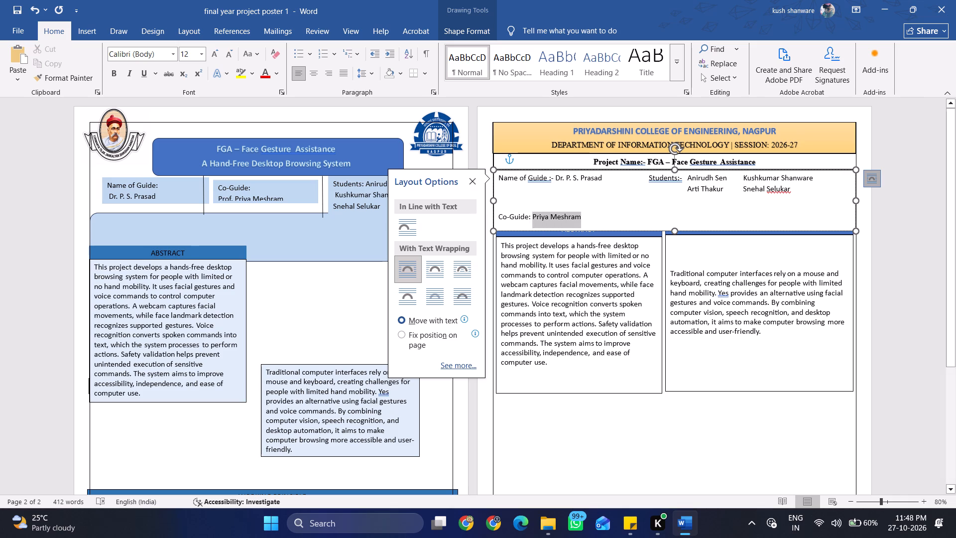
{"action": "left_click_drag", "start_coordinate": [517, 214], "coordinate": [496, 218]}
{"action": "key", "text": "ctrl+x"}
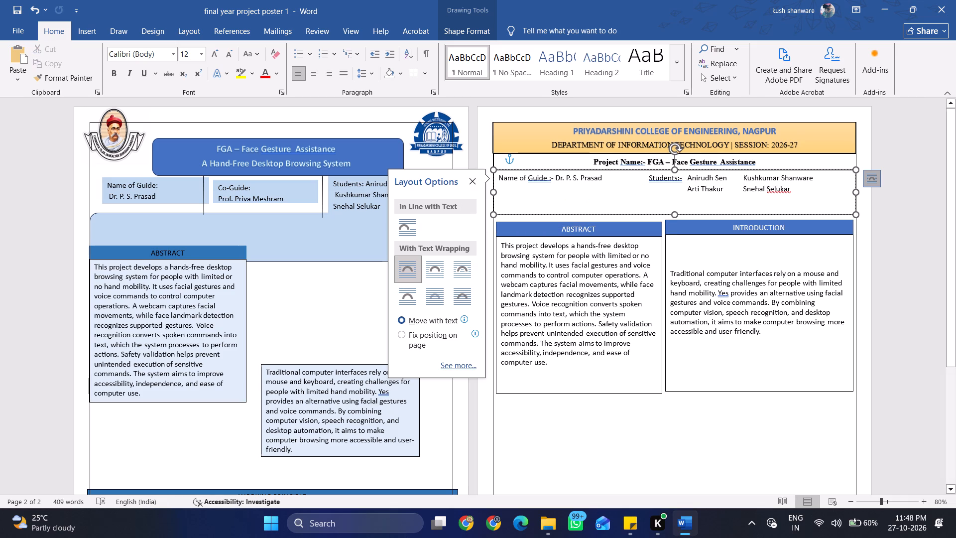
{"action": "key", "text": "BackSpace"}
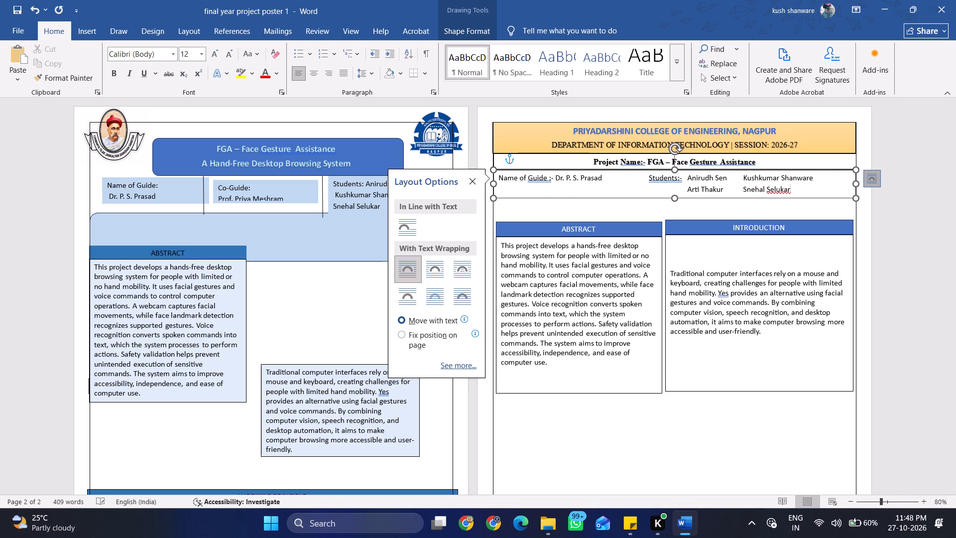
{"action": "left_click", "coordinate": [498, 186]}
{"action": "key", "text": "ctrl+v"}
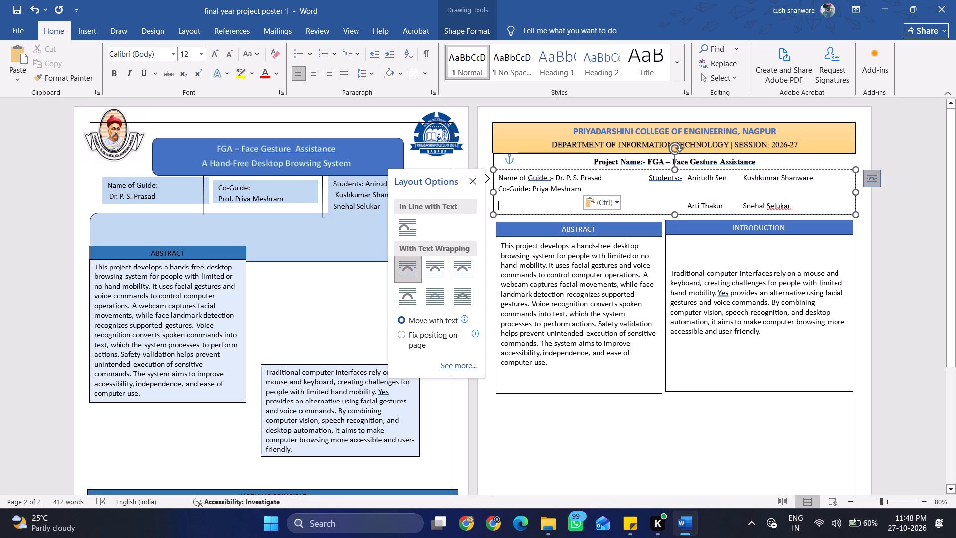
{"action": "key", "text": "BackSpace"}
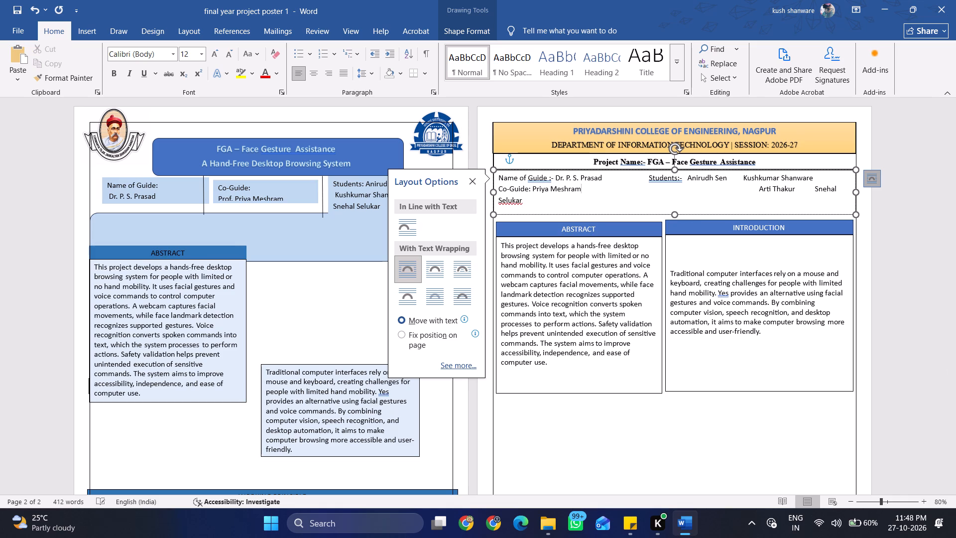
{"action": "key", "text": "0"}
{"action": "key", "text": "BackSpace"}
Delete surplus spaces from the gap between the co-guide's name and the third student's name.
{"action": "key", "text": "Right"}
{"action": "key", "text": "Right"}
{"action": "key", "text": "Right"}
{"action": "key", "text": "Right"}
{"action": "key", "text": "Right"}
{"action": "key", "text": "Right"}
{"action": "key", "text": "Right"}
{"action": "key", "text": "Right"}
{"action": "key", "text": "Right"}
{"action": "key", "text": "Right"}
{"action": "key", "text": "Right"}
{"action": "key", "text": "Right"}
{"action": "key", "text": "Right"}
{"action": "key", "text": "BackSpace"}
{"action": "key", "text": "BackSpace"}
{"action": "key", "text": "BackSpace"}
{"action": "key", "text": "BackSpace"}
{"action": "key", "text": "BackSpace"}
{"action": "key", "text": "BackSpace"}
{"action": "key", "text": "BackSpace"}
{"action": "key", "text": "BackSpace"}
{"action": "key", "text": "BackSpace"}
{"action": "key", "text": "BackSpace"}
{"action": "key", "text": "BackSpace"}
{"action": "key", "text": "BackSpace"}
{"action": "key", "text": "BackSpace"}
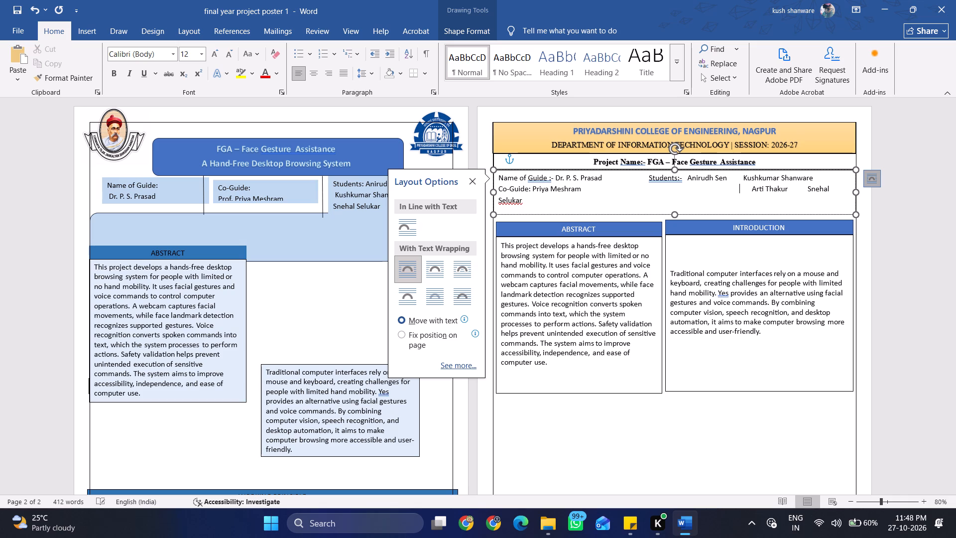
Widen the gap after the co-guide's name with tabs and spaces, aligning the third and fourth students' names beneath the first two.
{"action": "key", "text": "Tab"}
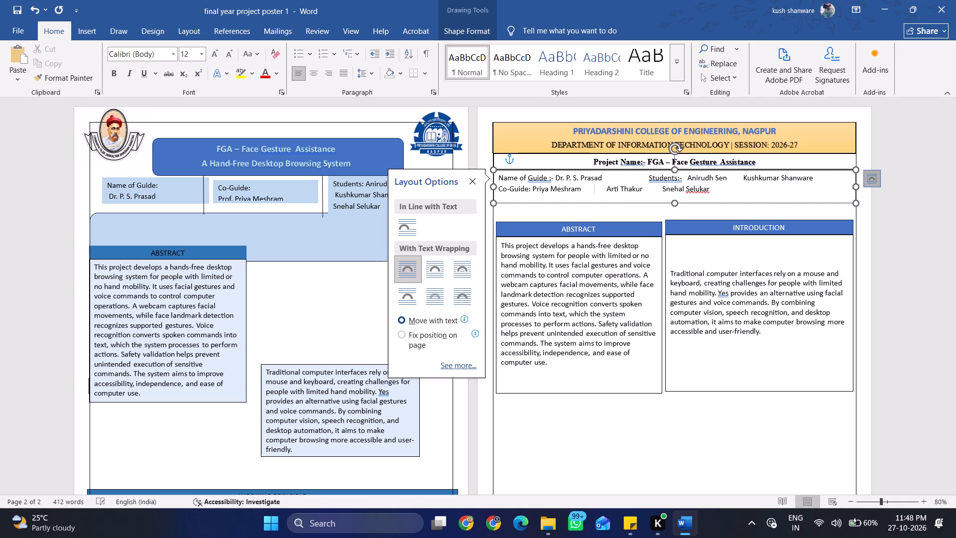
{"action": "key", "text": "Tab"}
{"action": "key", "text": "Tab"}
{"action": "key", "text": "Tab"}
{"action": "key", "text": "space"}
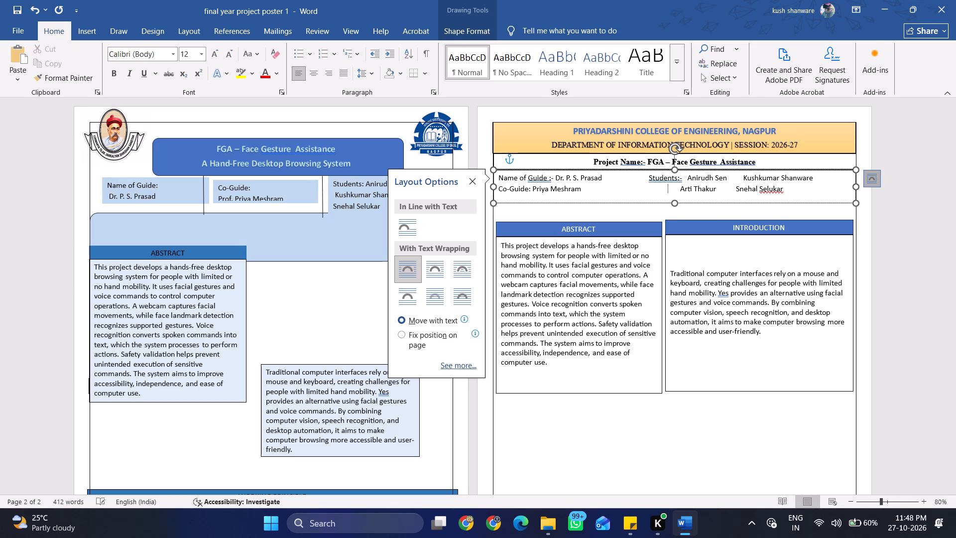
{"action": "key", "text": "space"}
{"action": "key", "text": "space"}
{"action": "key", "text": "space"}
{"action": "key", "text": "space"}
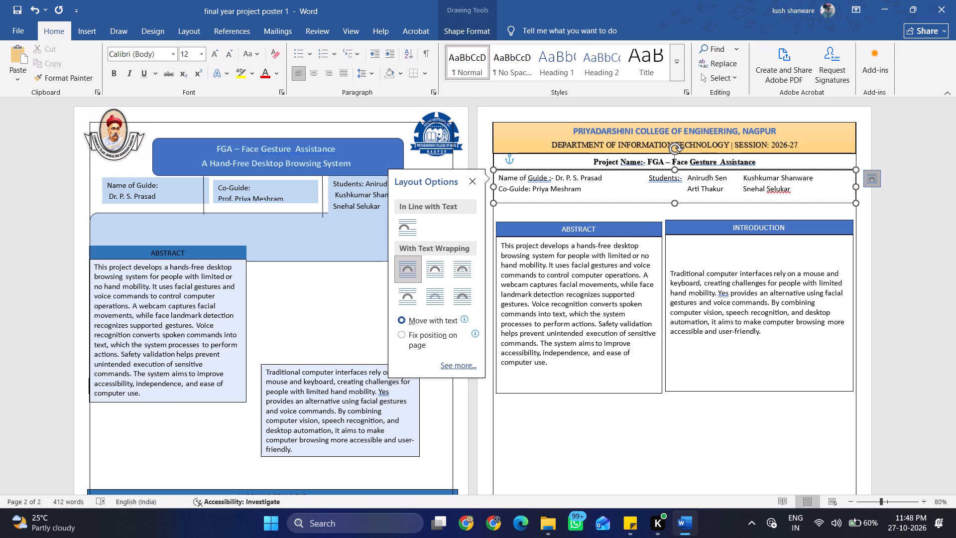
{"action": "key", "text": "space"}
{"action": "key", "text": "BackSpace"}
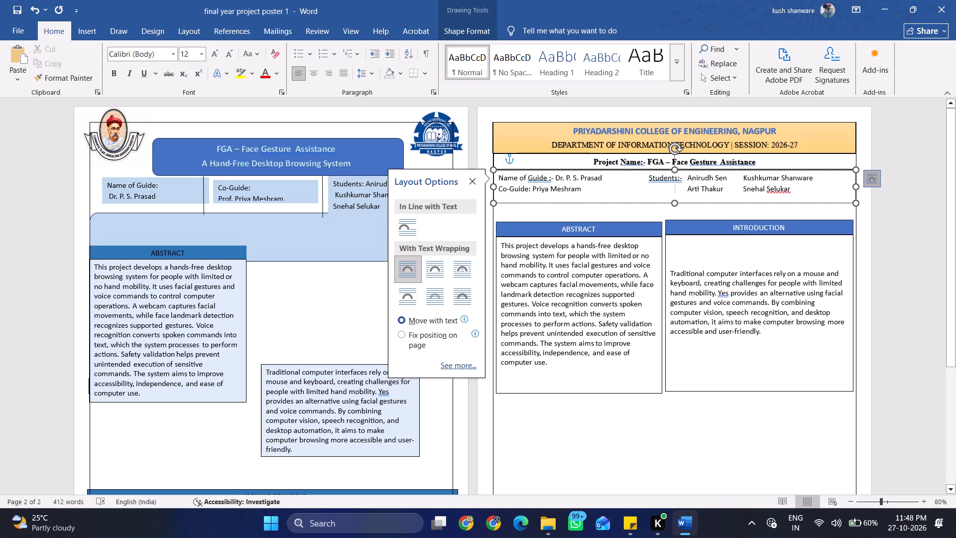
Shorten the guide and student details box from its lower edge to fit its two lines of text.
{"action": "left_click_drag", "start_coordinate": [677, 204], "coordinate": [678, 198]}
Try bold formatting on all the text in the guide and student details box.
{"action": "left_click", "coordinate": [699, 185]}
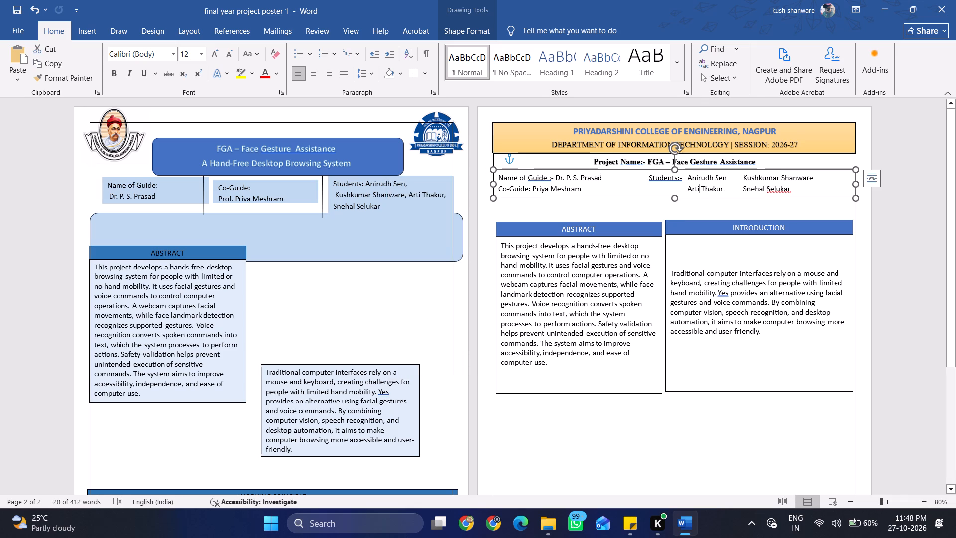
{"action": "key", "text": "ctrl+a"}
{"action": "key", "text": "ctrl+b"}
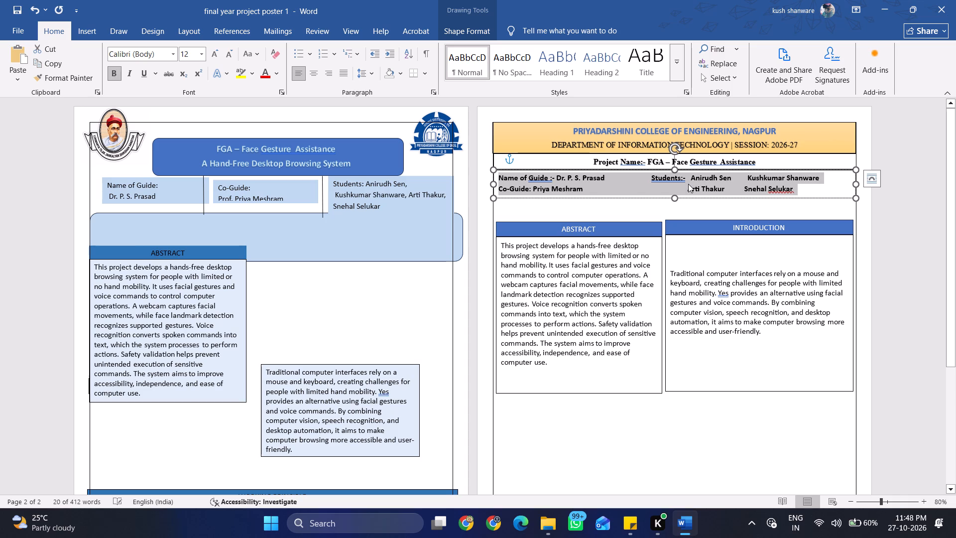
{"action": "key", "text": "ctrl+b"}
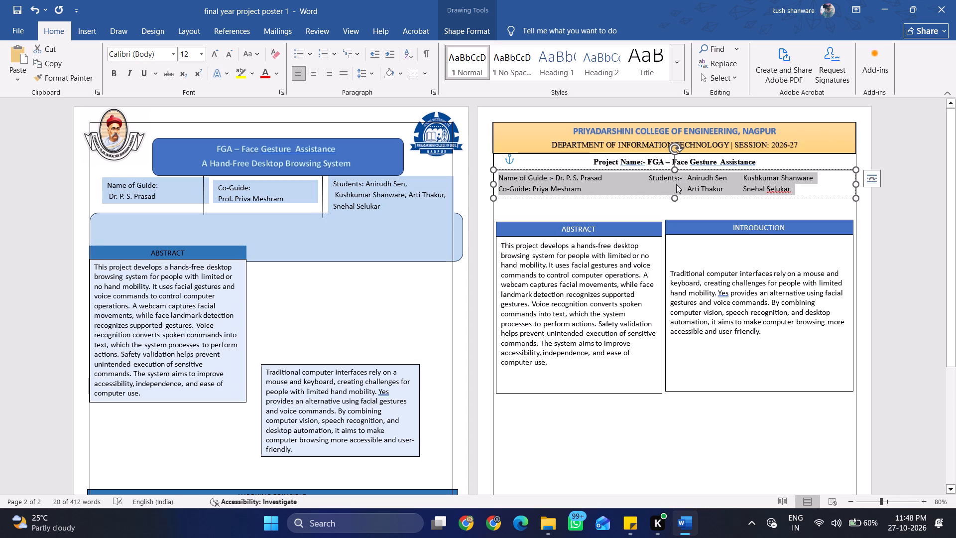
Make the "Students:-" and "Co-Guide:" labels bold in the details box.
{"action": "double_click", "coordinate": [655, 178]}
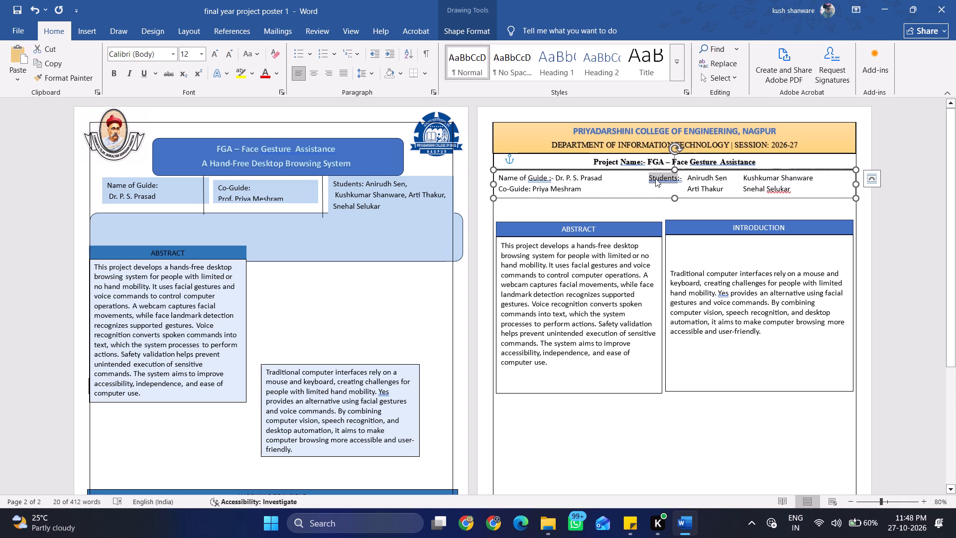
{"action": "key", "text": "ctrl+b"}
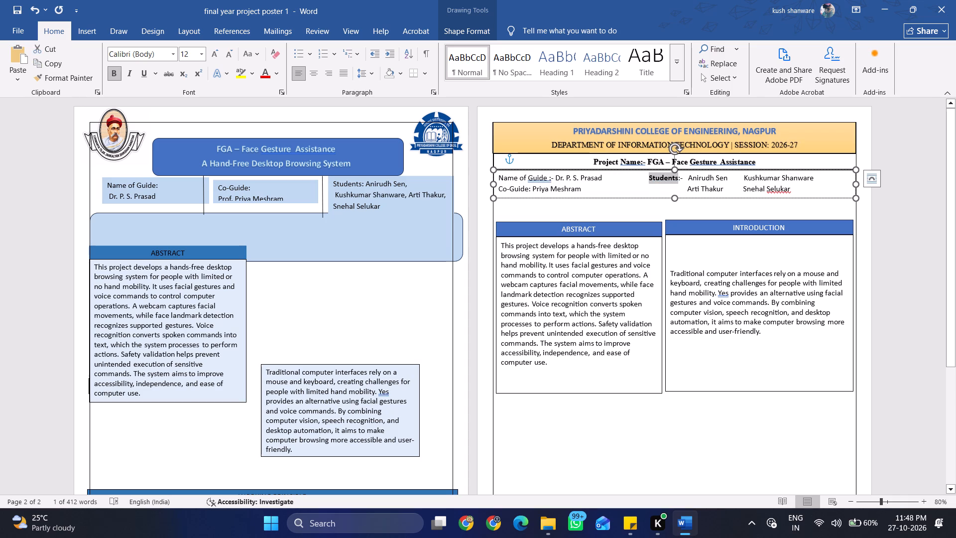
{"action": "left_click_drag", "start_coordinate": [682, 180], "coordinate": [671, 178]}
{"action": "key", "text": "ctrl+b"}
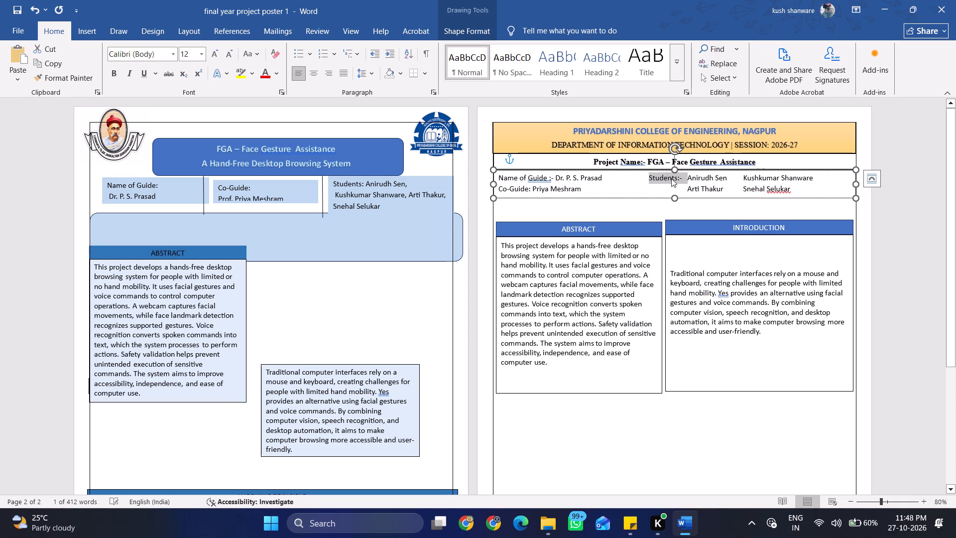
{"action": "key", "text": "ctrl+b"}
{"action": "left_click_drag", "start_coordinate": [532, 187], "coordinate": [499, 188]}
{"action": "key", "text": "ctrl+b"}
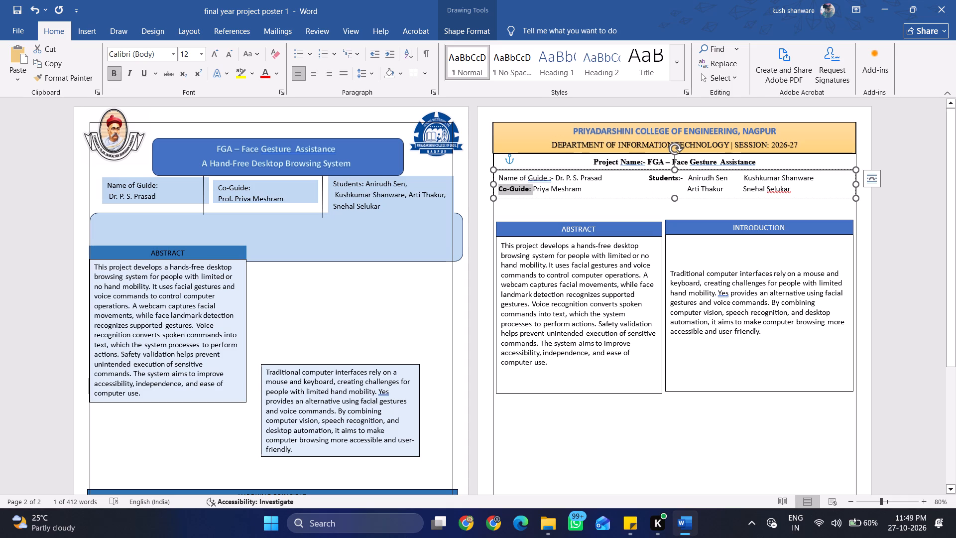
Add a hyphen after the co-guide label's colon so it reads "Co-Guide:-".
{"action": "key", "text": "Right"}
{"action": "key", "text": "Left"}
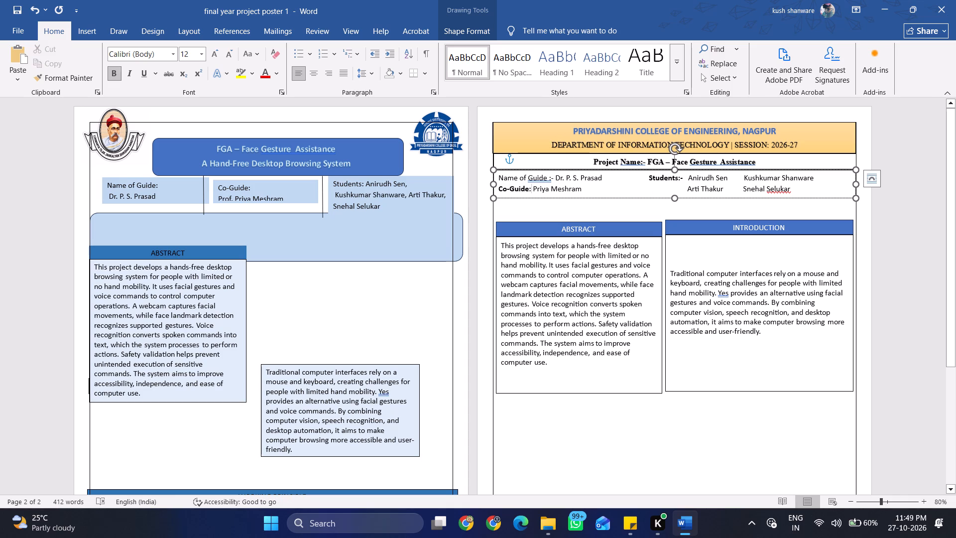
{"action": "key", "text": "shift+underscore"}
{"action": "key", "text": "BackSpace"}
{"action": "key", "text": "minus"}
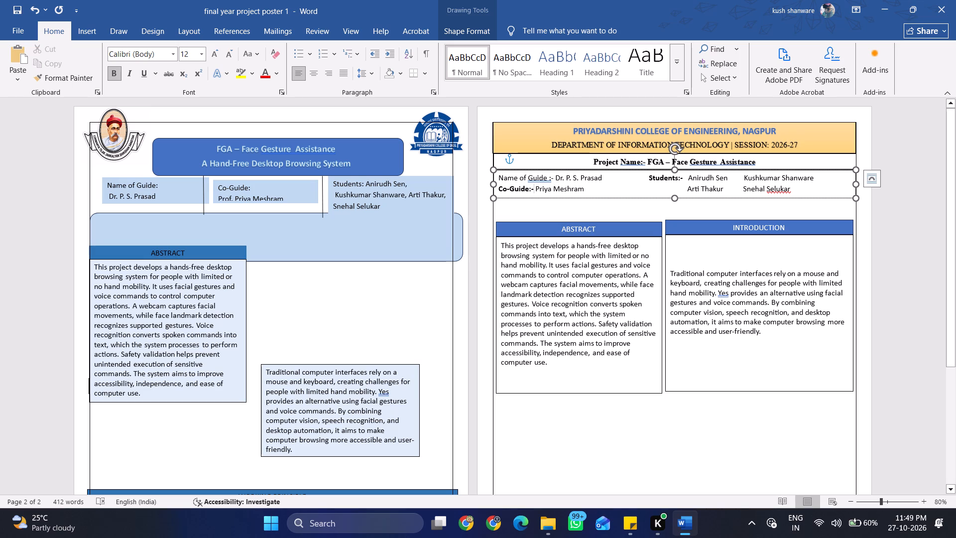
Make the "Name of Guide :-" label bold.
{"action": "left_click_drag", "start_coordinate": [554, 176], "coordinate": [504, 178]}
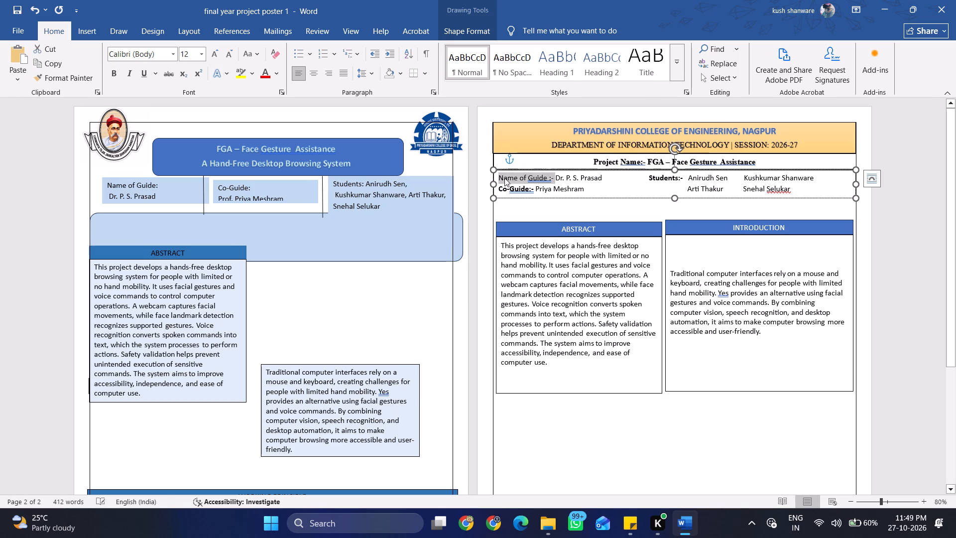
{"action": "key", "text": "ctrl+b"}
{"action": "left_click", "coordinate": [582, 206]}
Raise the lower edge of the details box slightly so it sits closer to the second text line.
{"action": "left_click", "coordinate": [675, 195]}
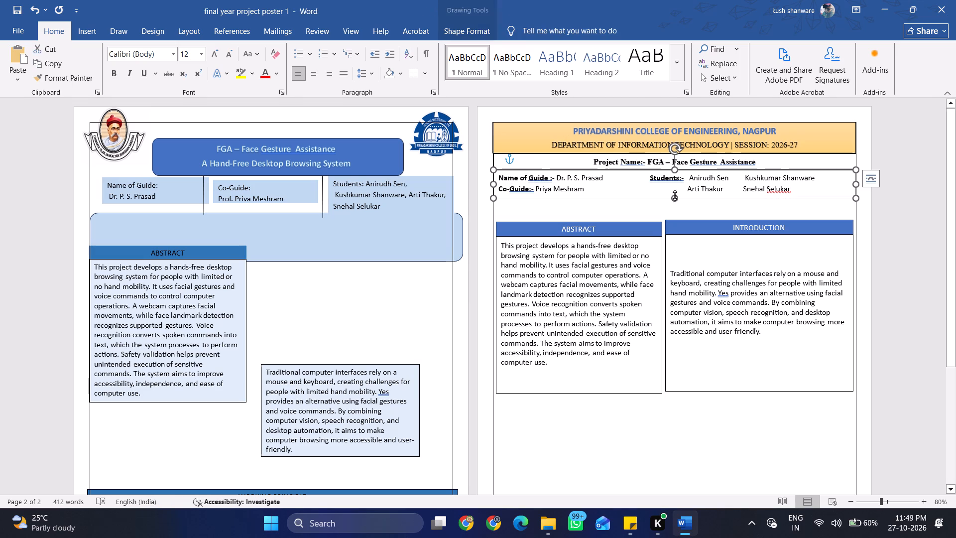
{"action": "left_click", "coordinate": [676, 198]}
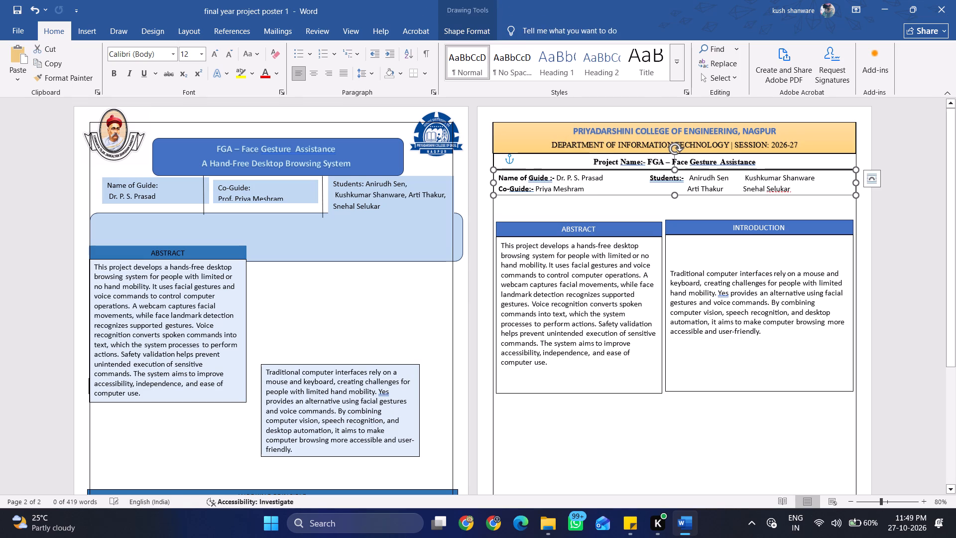
Add a space before the fourth student's name to line it up beneath the second student's name.
{"action": "left_click", "coordinate": [740, 190]}
{"action": "key", "text": "space"}
{"action": "left_click", "coordinate": [737, 189]}
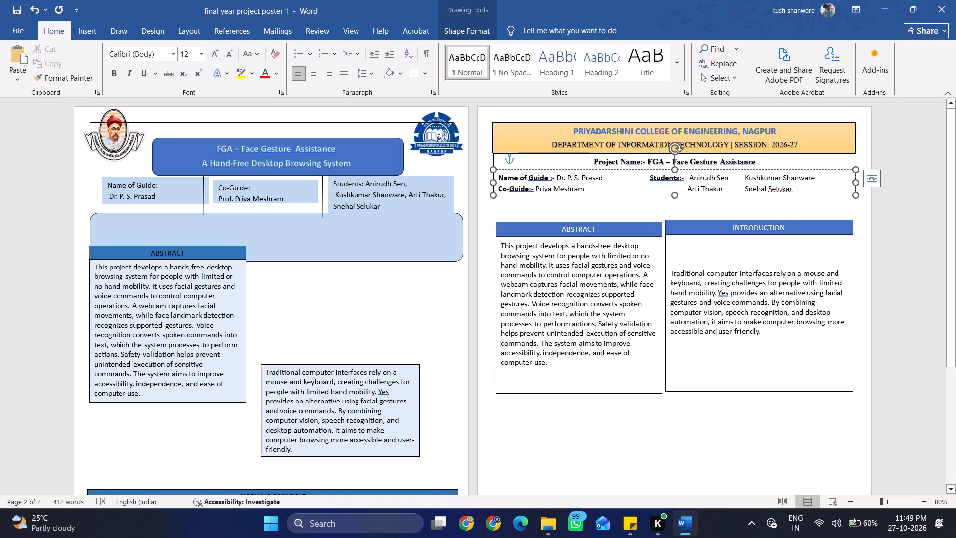
Change all the text in the guide and student details box to Times New Roman.
{"action": "key", "text": "ctrl+a"}
{"action": "left_click", "coordinate": [151, 58]}
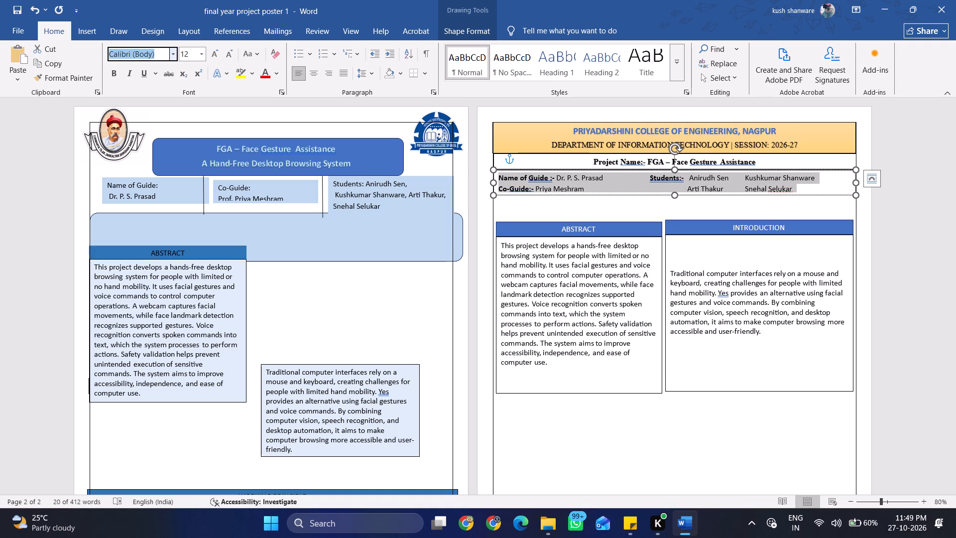
{"action": "type", "text": "times"}
{"action": "key", "text": "Tab"}
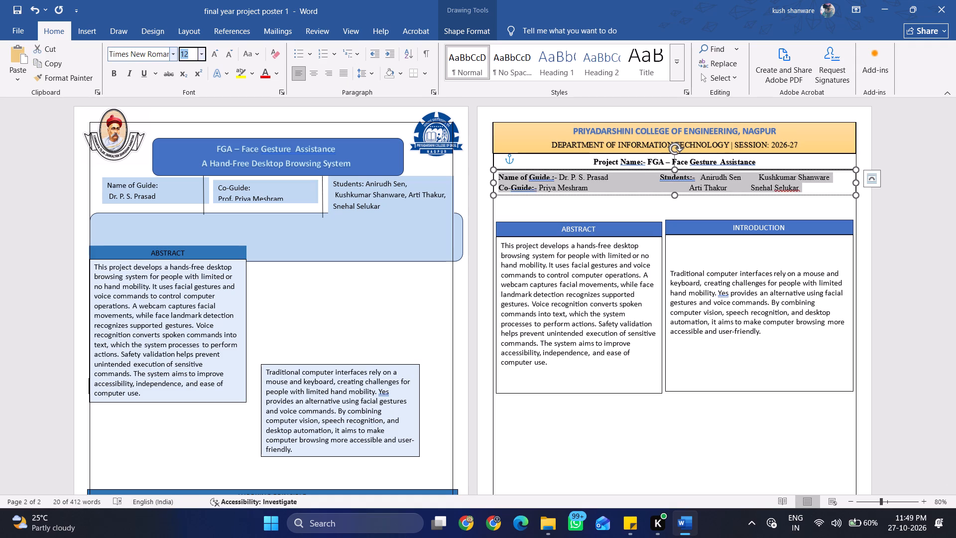
{"action": "left_click", "coordinate": [532, 209]}
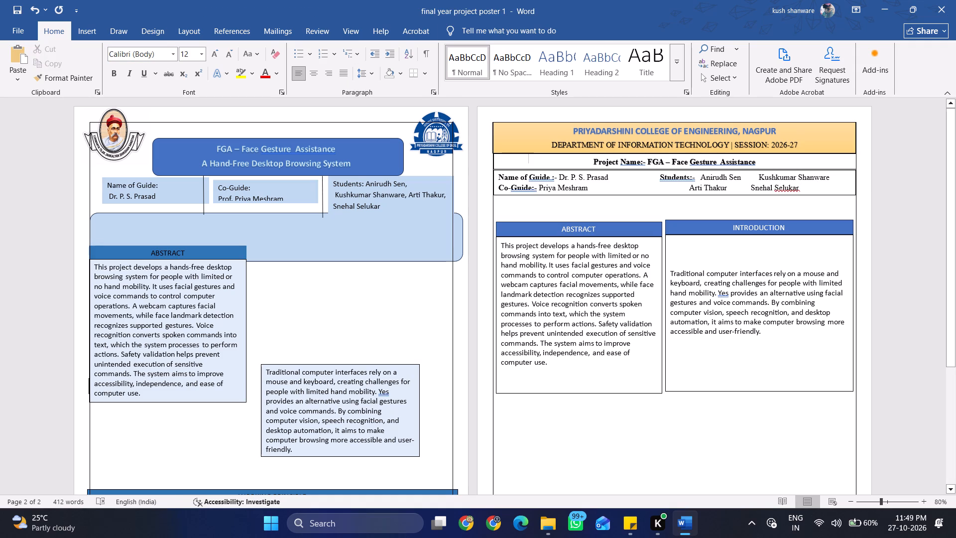
Add six spaces before the third student's name to realign it beneath the first student's name.
{"action": "left_click", "coordinate": [683, 187]}
{"action": "key", "text": "space"}
{"action": "key", "text": "space"}
{"action": "key", "text": "space"}
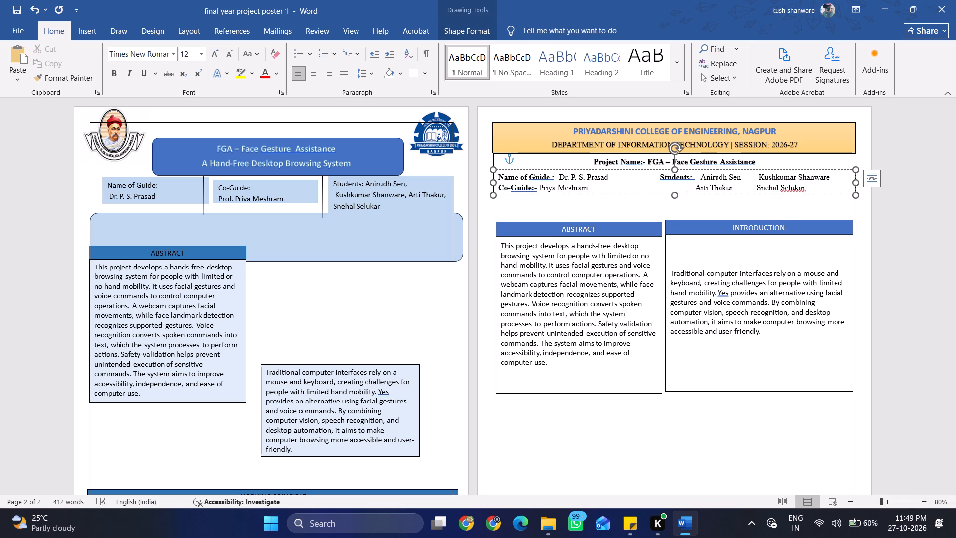
{"action": "key", "text": "space"}
{"action": "key", "text": "space"}
{"action": "key", "text": "space"}
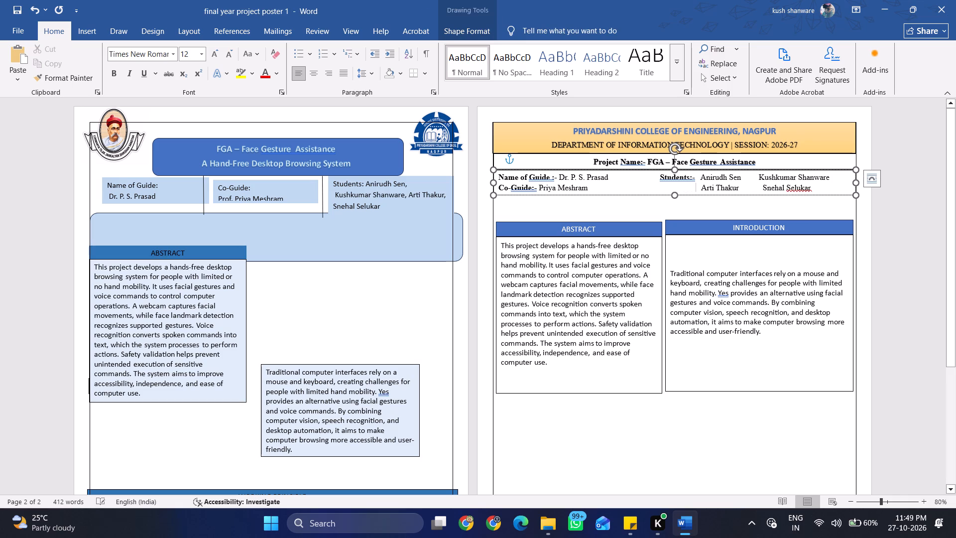
Remove the extra spacing before the fourth student's name to align it beneath the second student's name.
{"action": "left_click", "coordinate": [761, 189]}
{"action": "key", "text": "BackSpace"}
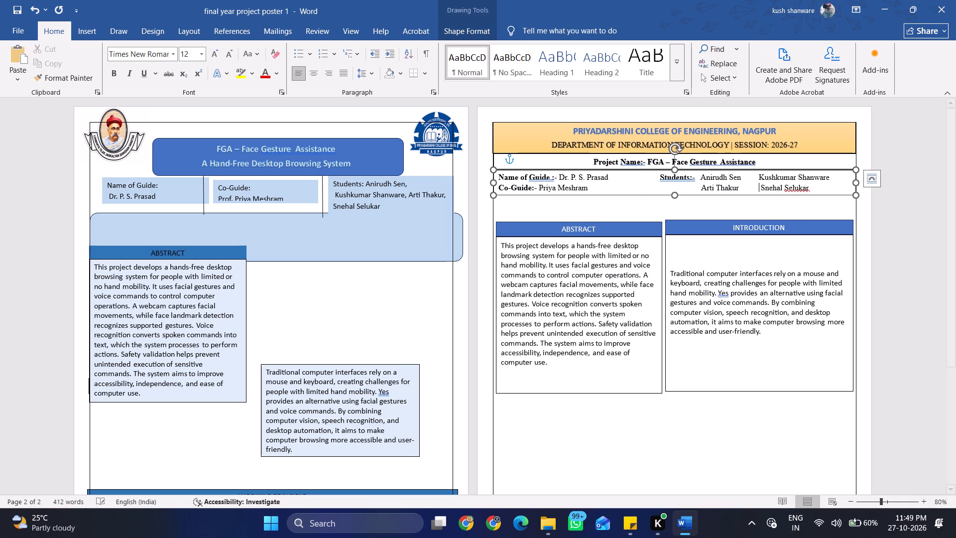
{"action": "key", "text": "BackSpace"}
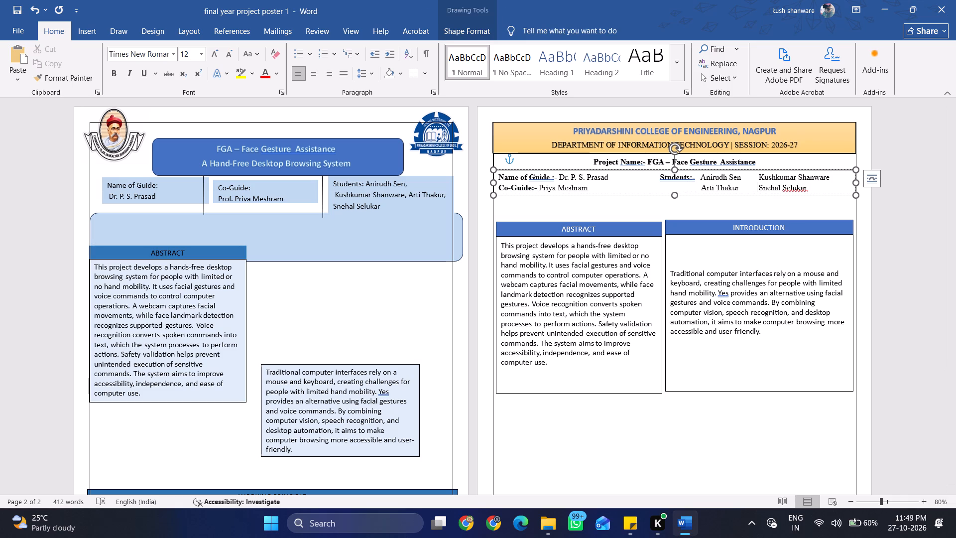